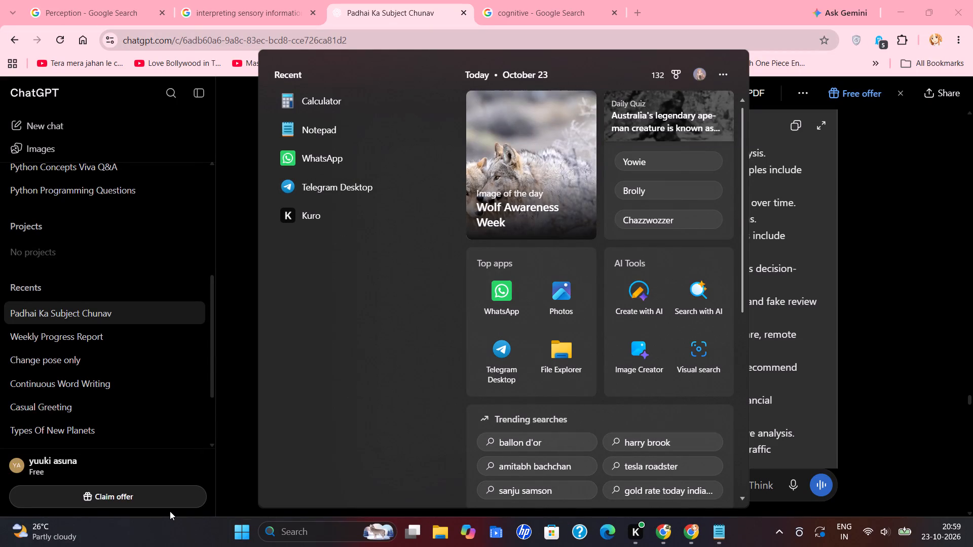
Find CapCut through the system search and open the app.
text(cap)
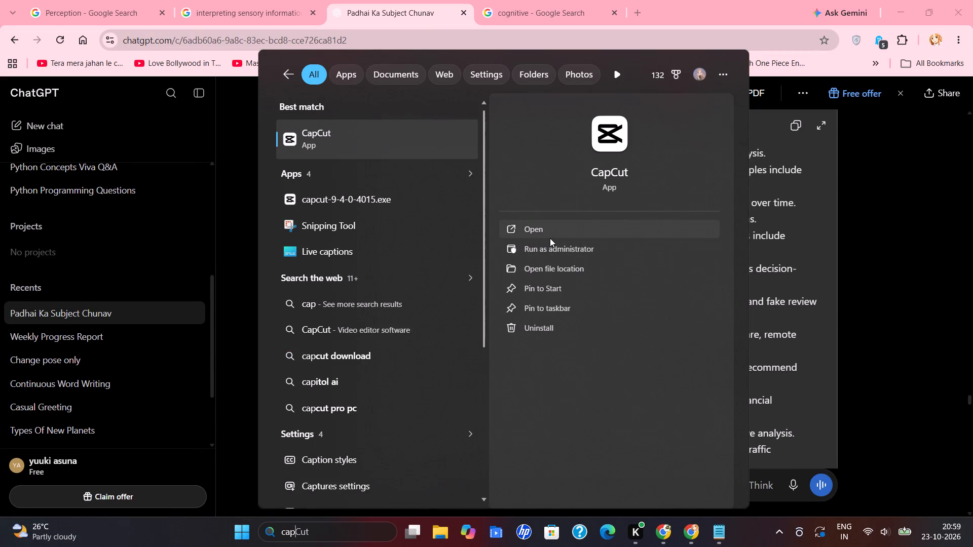
click(549, 236)
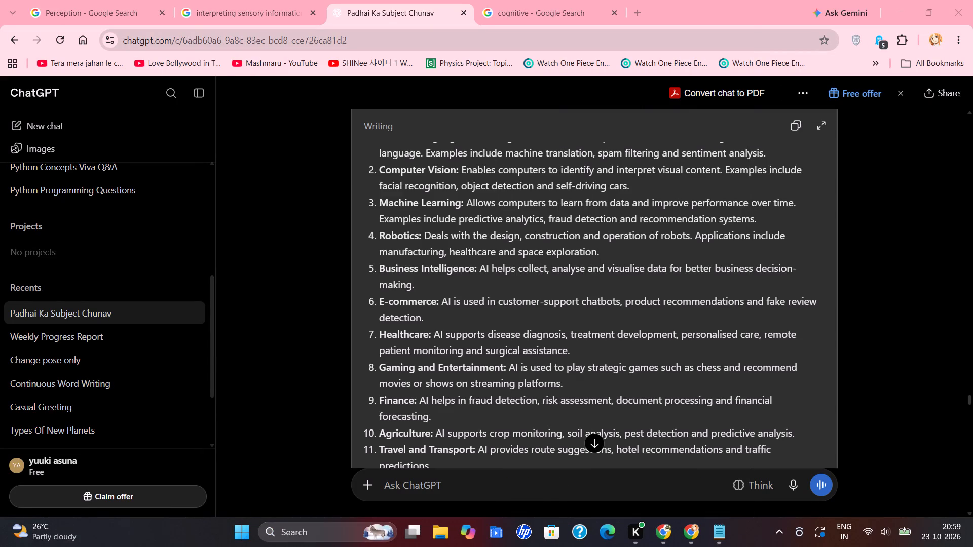
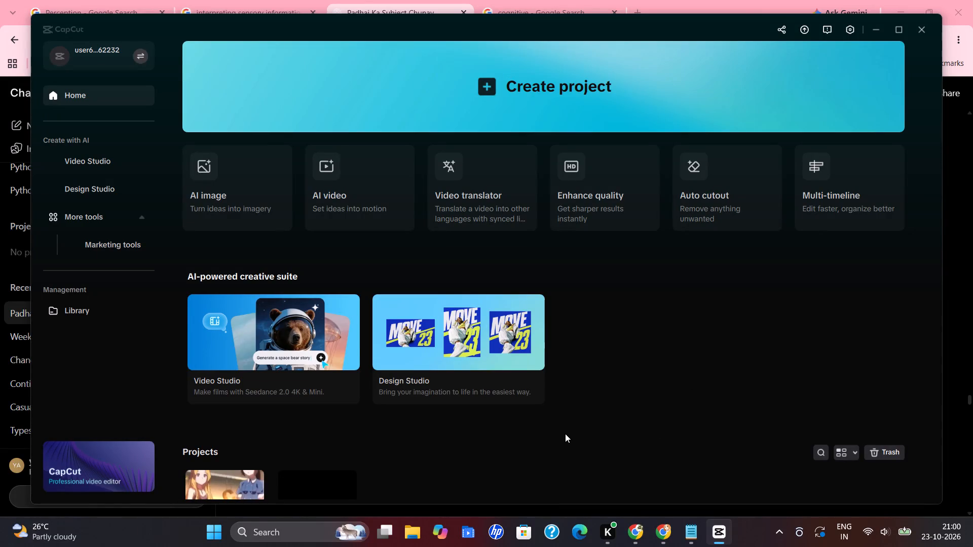
Create a new project and import love this.gif as its media.
click(553, 105)
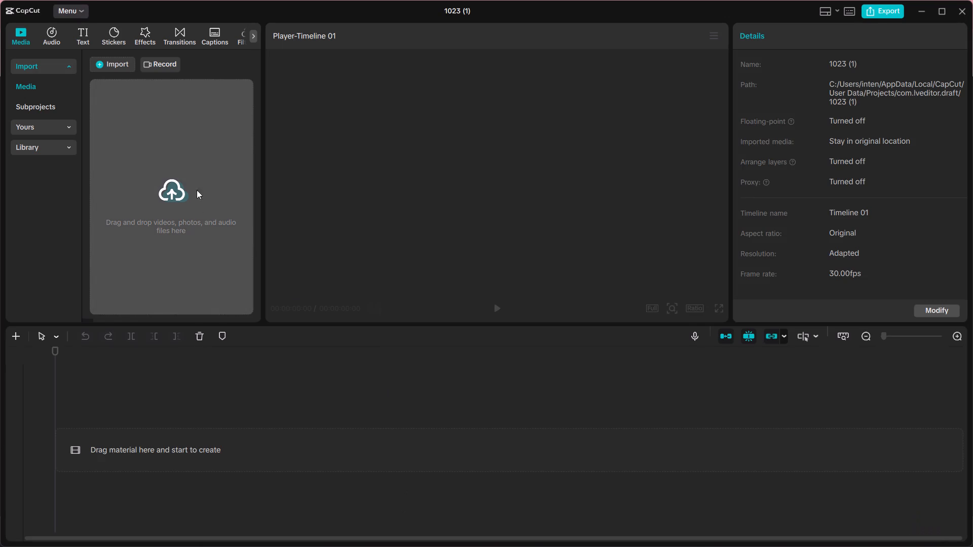
click(186, 229)
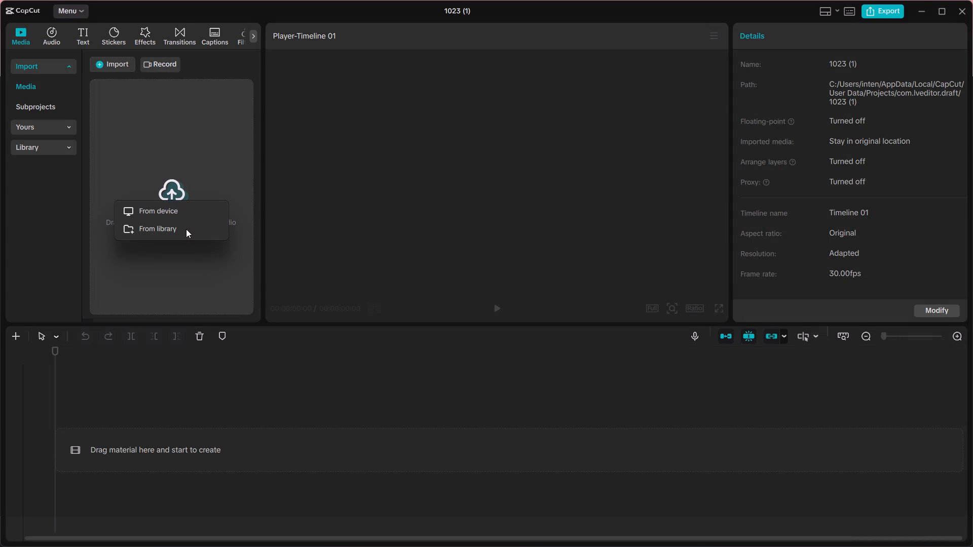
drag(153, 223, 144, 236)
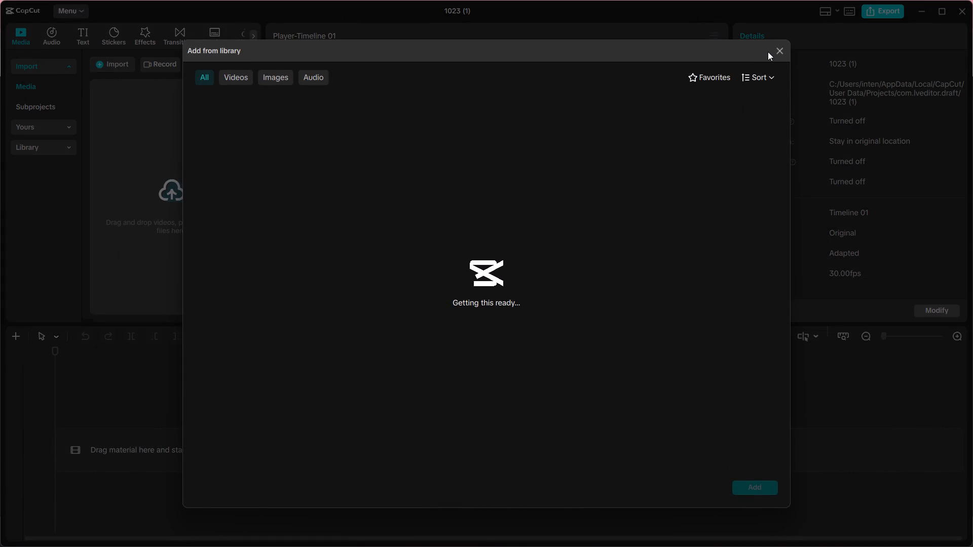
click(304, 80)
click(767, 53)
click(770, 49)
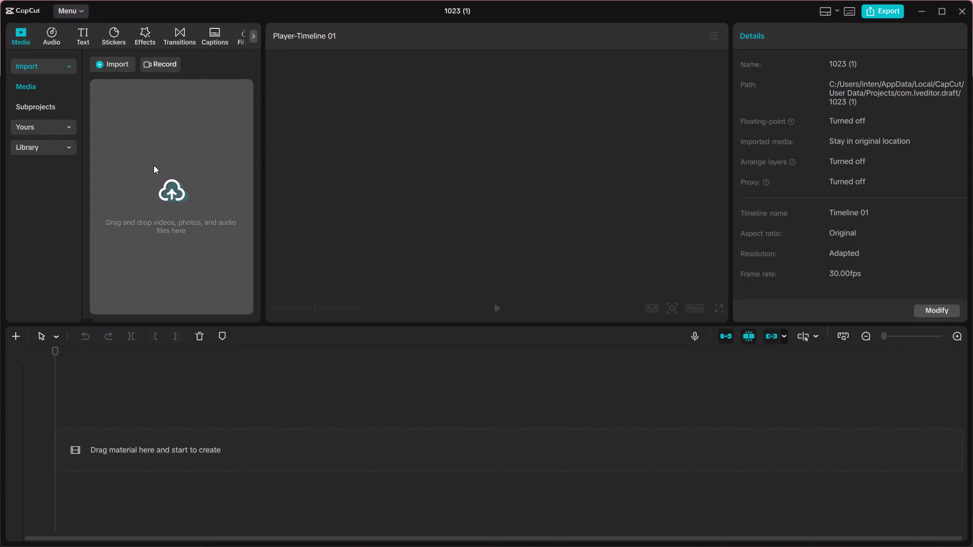
Import the love this GIF from the Downloads folder into the project's media.
click(154, 165)
click(169, 205)
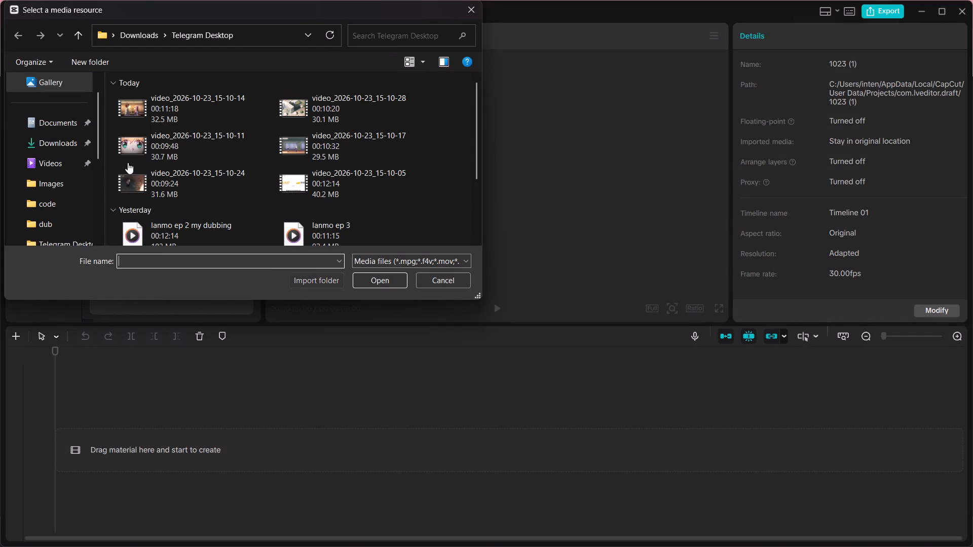
scroll(130, 153, down, 3)
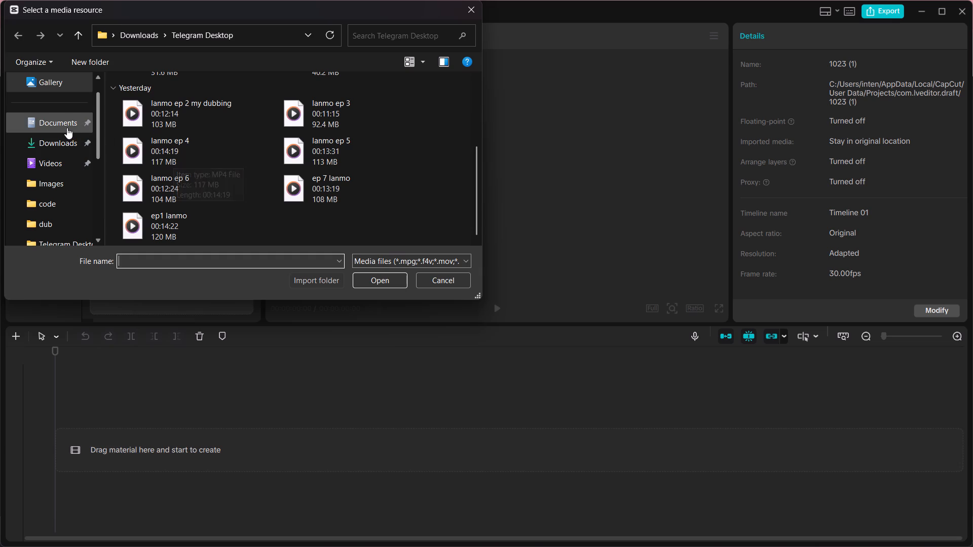
drag(66, 128, 61, 128)
click(65, 134)
scroll(214, 125, down, 2)
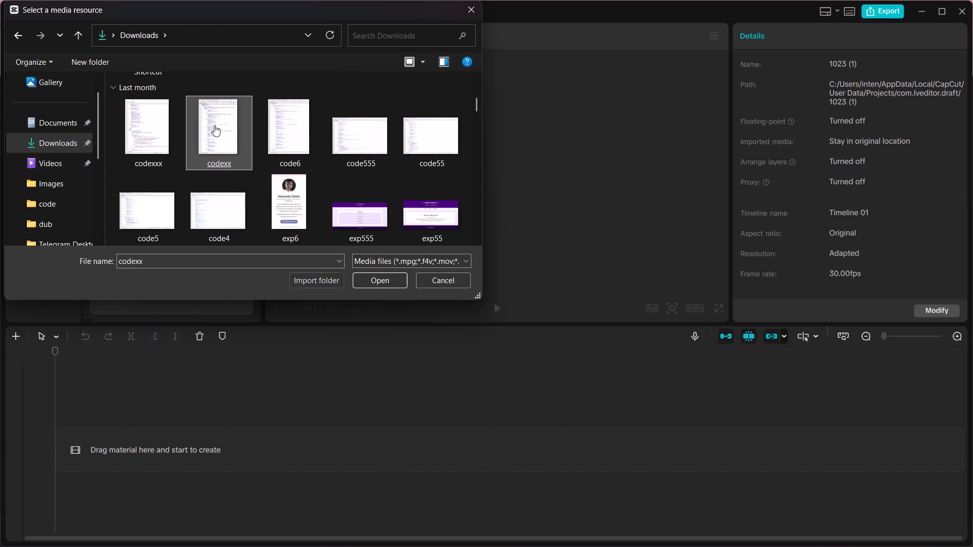
scroll(226, 166, down, 2)
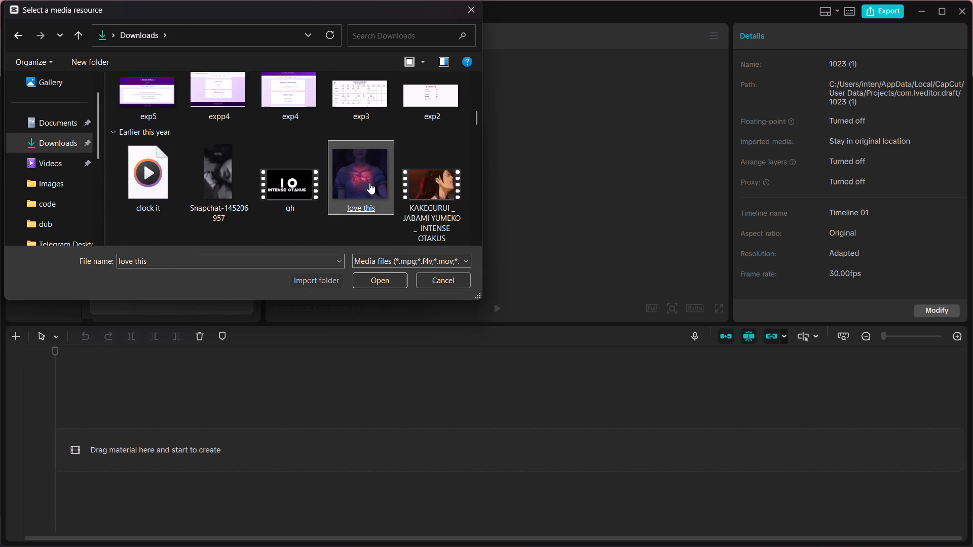
double_click(369, 183)
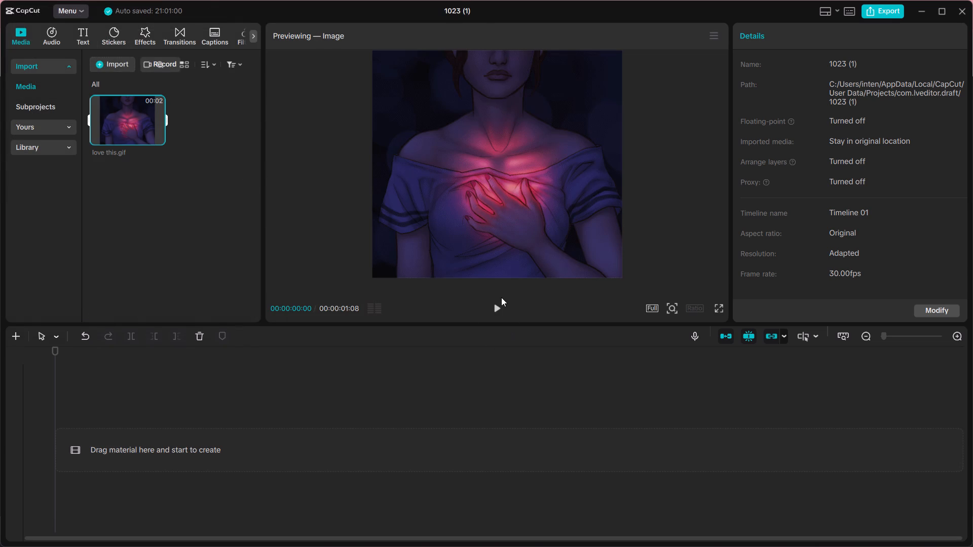
Preview love this.gif and add it to the empty timeline as the first clip.
click(491, 308)
click(128, 110)
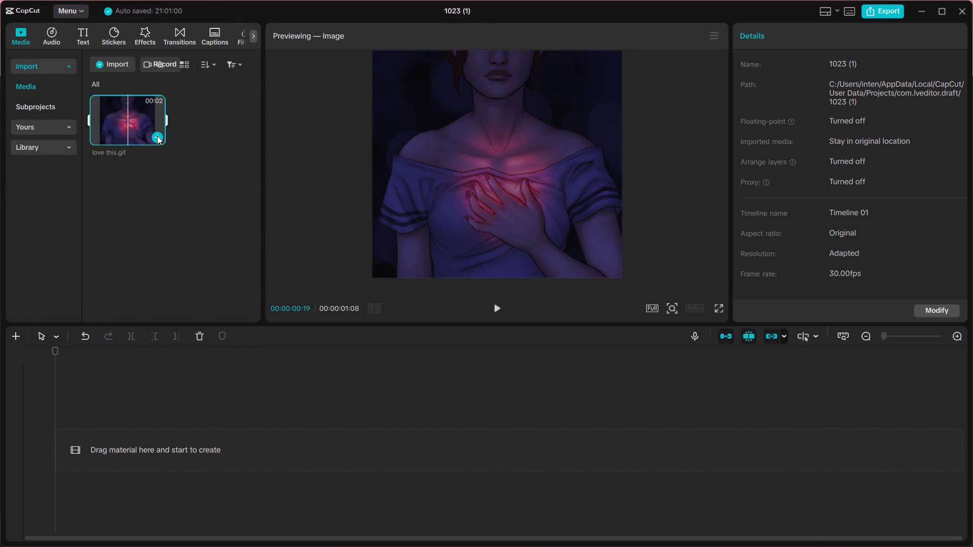
click(157, 136)
click(281, 425)
click(288, 440)
click(354, 464)
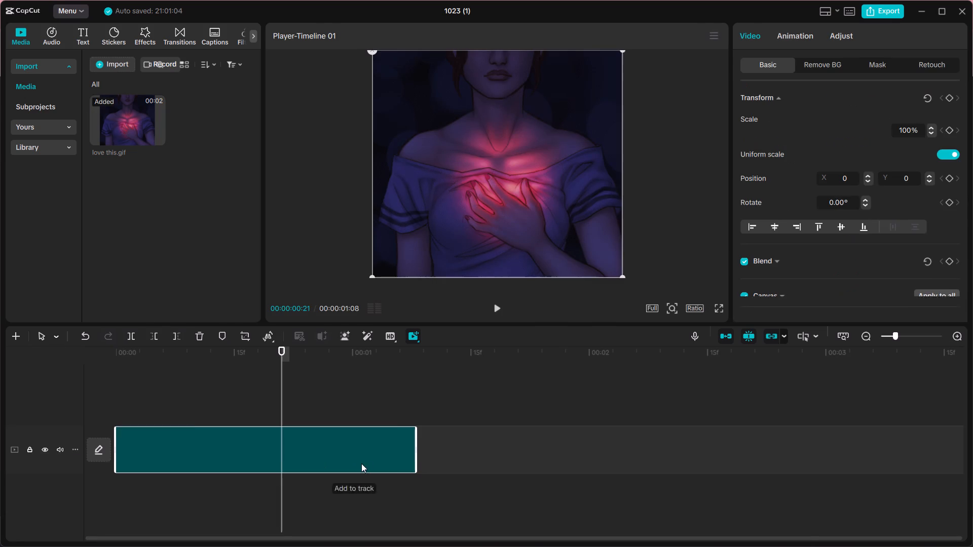
Extend the end of the love this.gif clip on the timeline to a duration of about 00:00:08:28.
drag(414, 457, 697, 451)
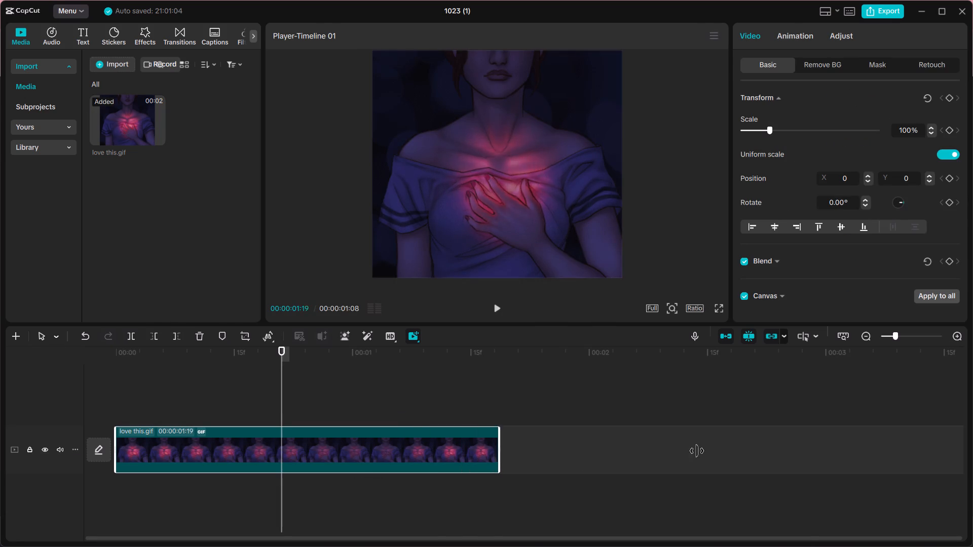
drag(697, 451, 972, 429)
click(483, 405)
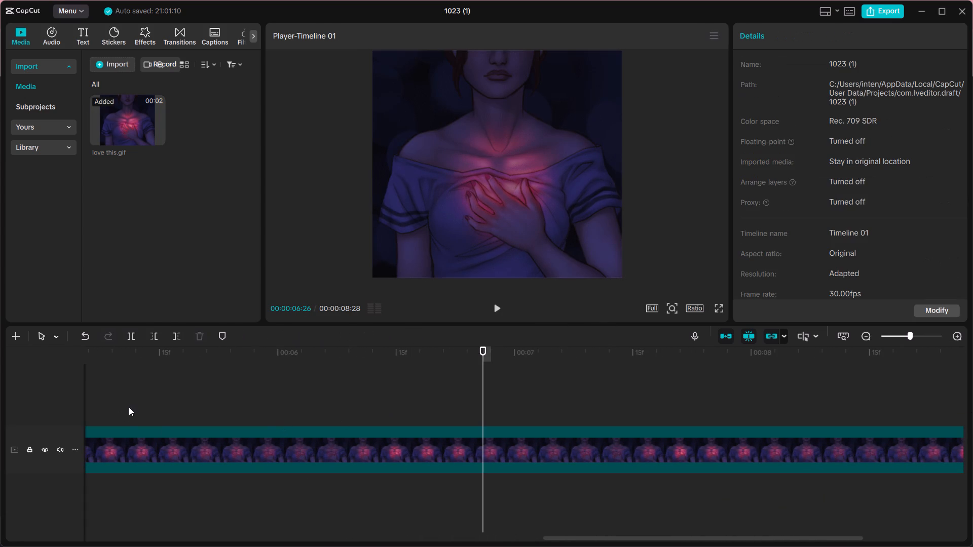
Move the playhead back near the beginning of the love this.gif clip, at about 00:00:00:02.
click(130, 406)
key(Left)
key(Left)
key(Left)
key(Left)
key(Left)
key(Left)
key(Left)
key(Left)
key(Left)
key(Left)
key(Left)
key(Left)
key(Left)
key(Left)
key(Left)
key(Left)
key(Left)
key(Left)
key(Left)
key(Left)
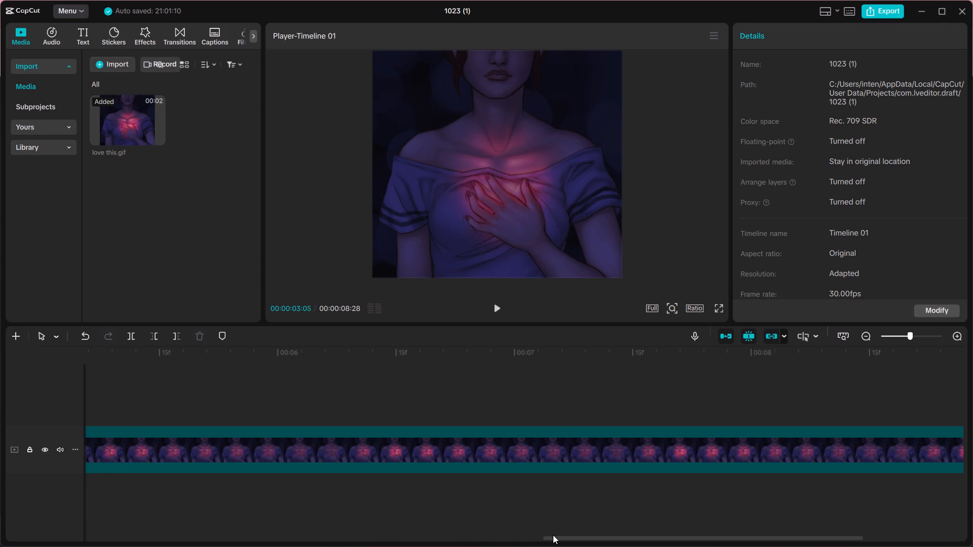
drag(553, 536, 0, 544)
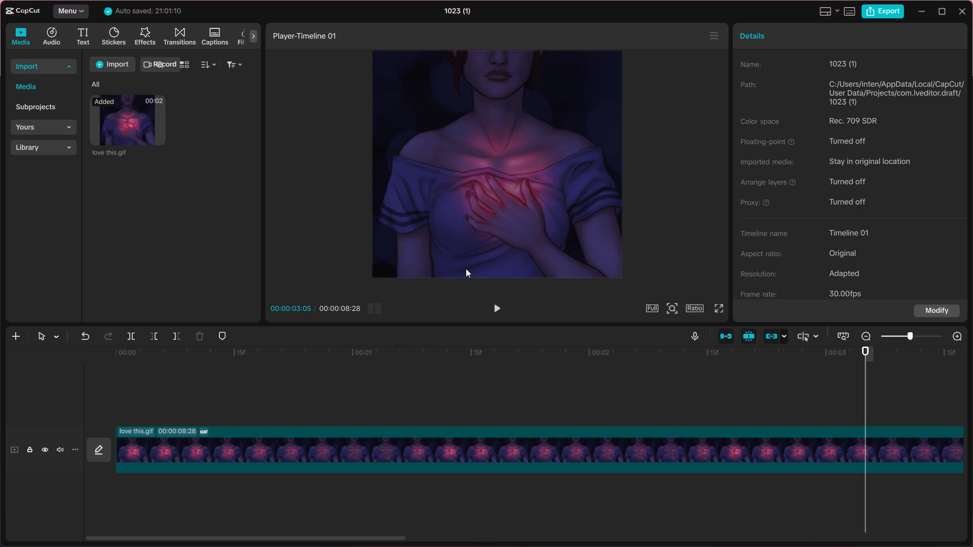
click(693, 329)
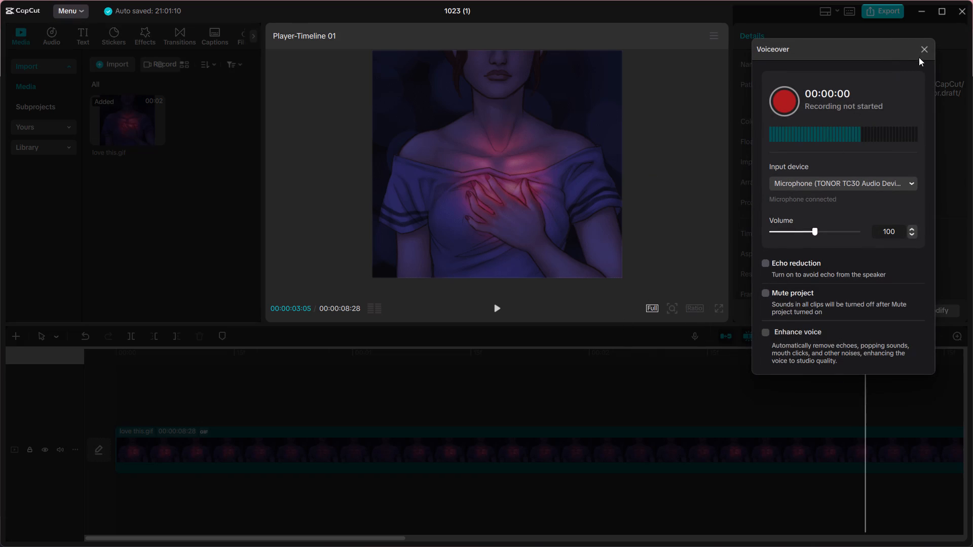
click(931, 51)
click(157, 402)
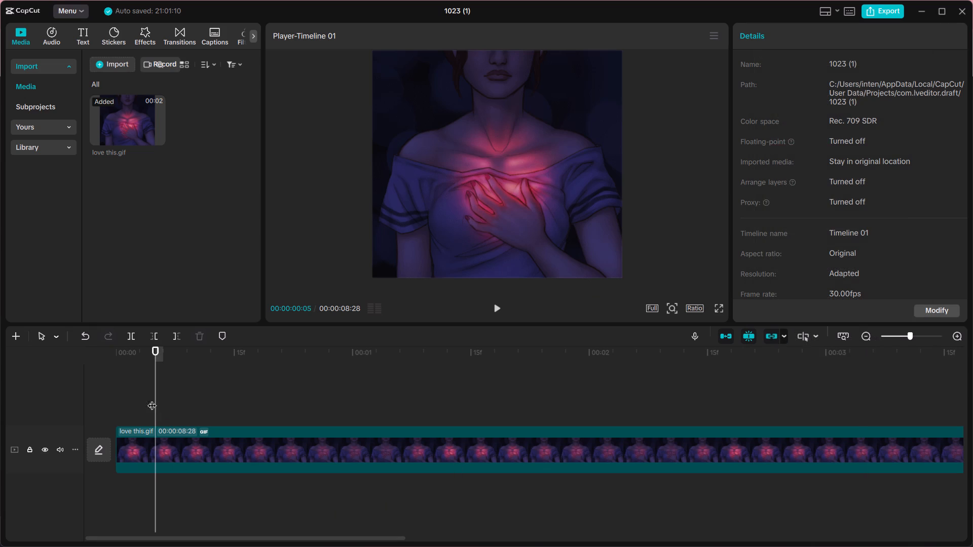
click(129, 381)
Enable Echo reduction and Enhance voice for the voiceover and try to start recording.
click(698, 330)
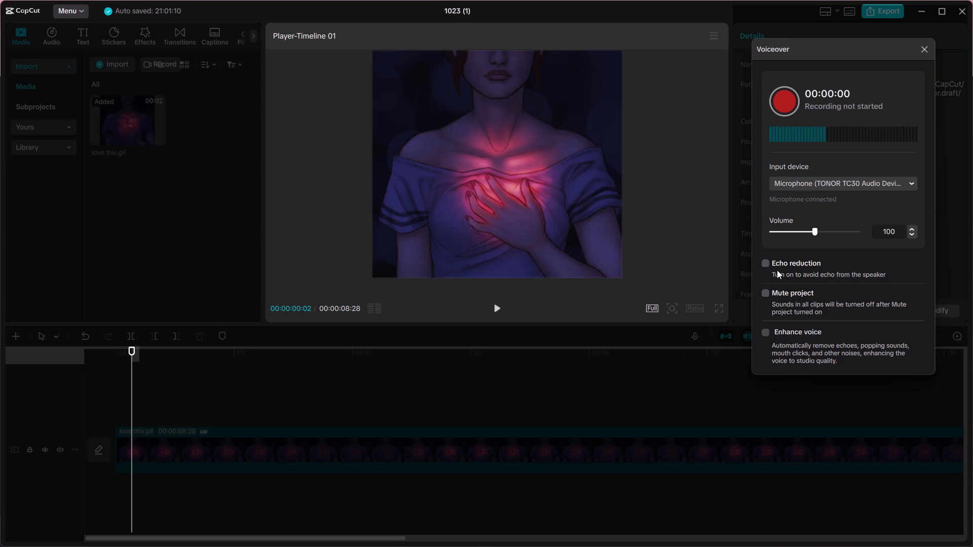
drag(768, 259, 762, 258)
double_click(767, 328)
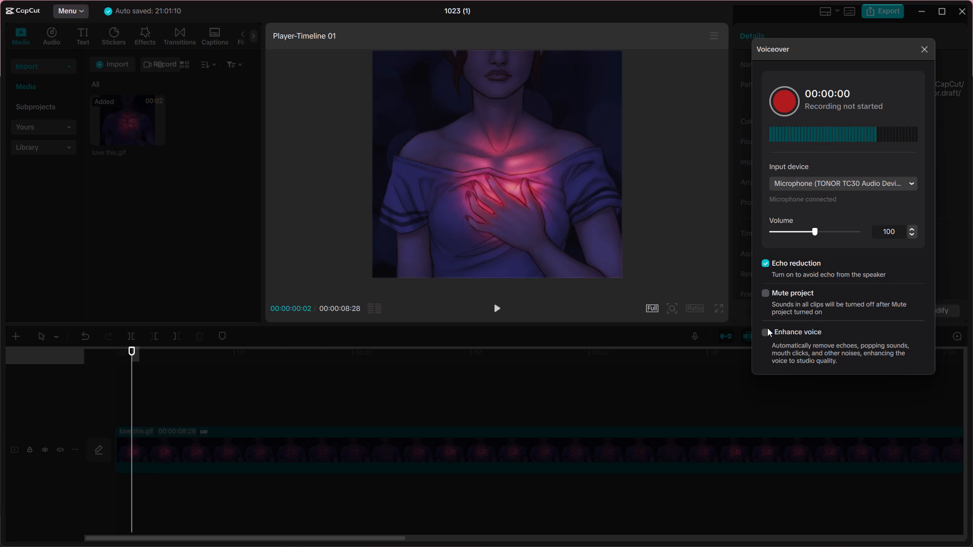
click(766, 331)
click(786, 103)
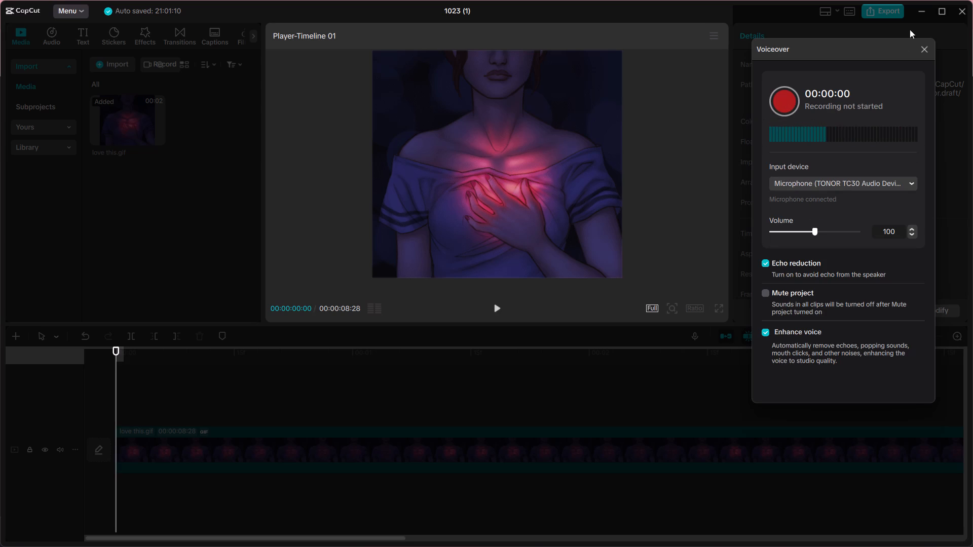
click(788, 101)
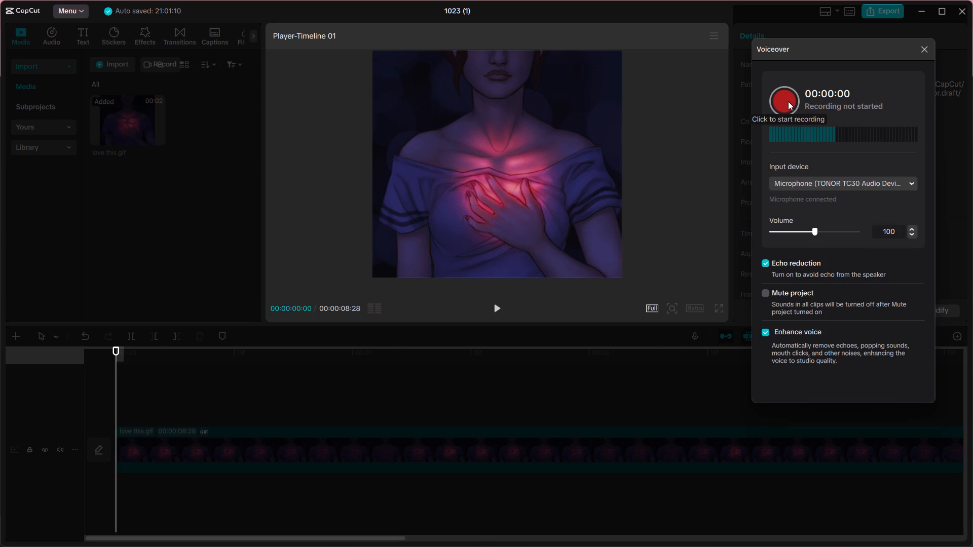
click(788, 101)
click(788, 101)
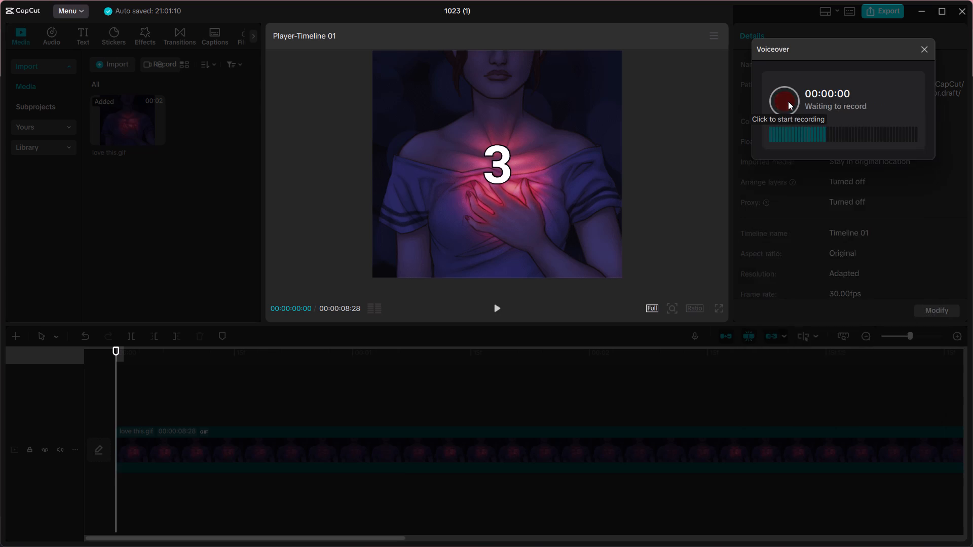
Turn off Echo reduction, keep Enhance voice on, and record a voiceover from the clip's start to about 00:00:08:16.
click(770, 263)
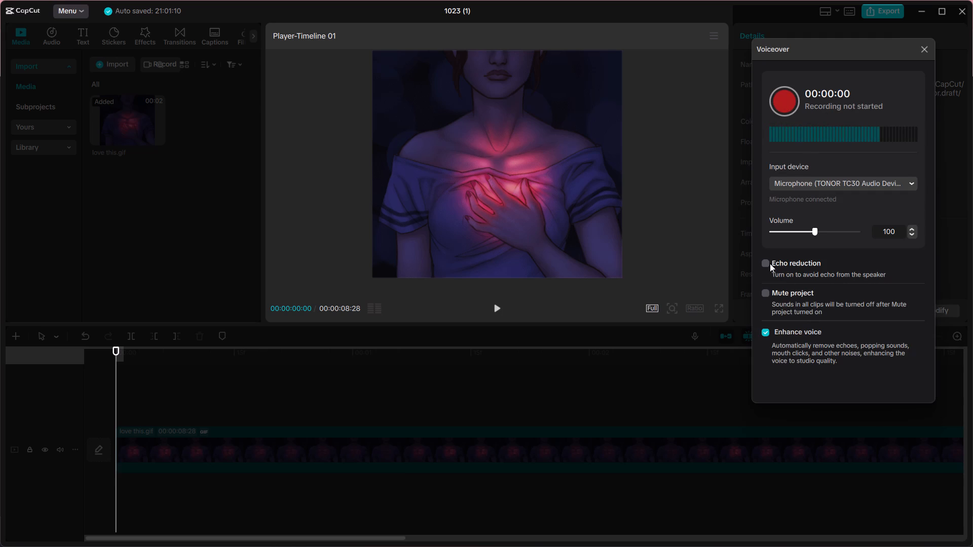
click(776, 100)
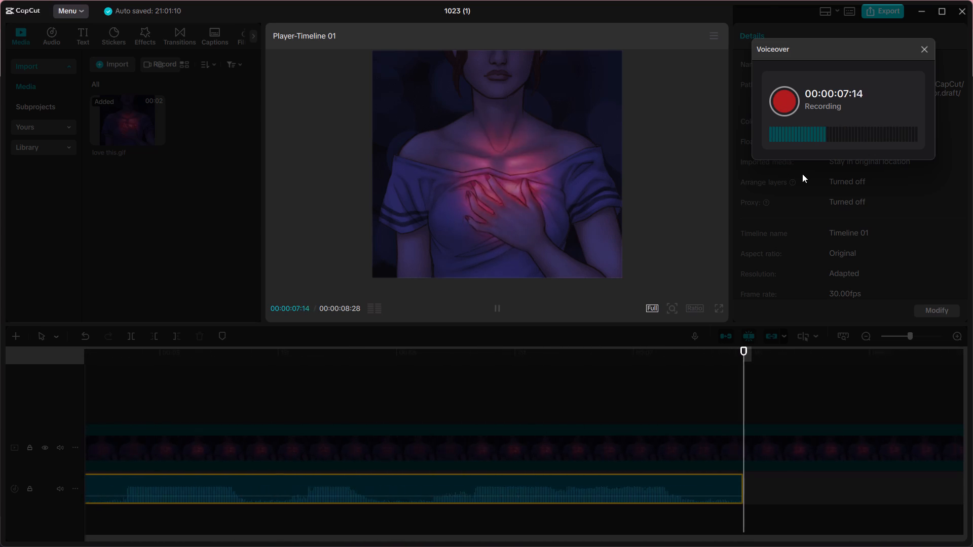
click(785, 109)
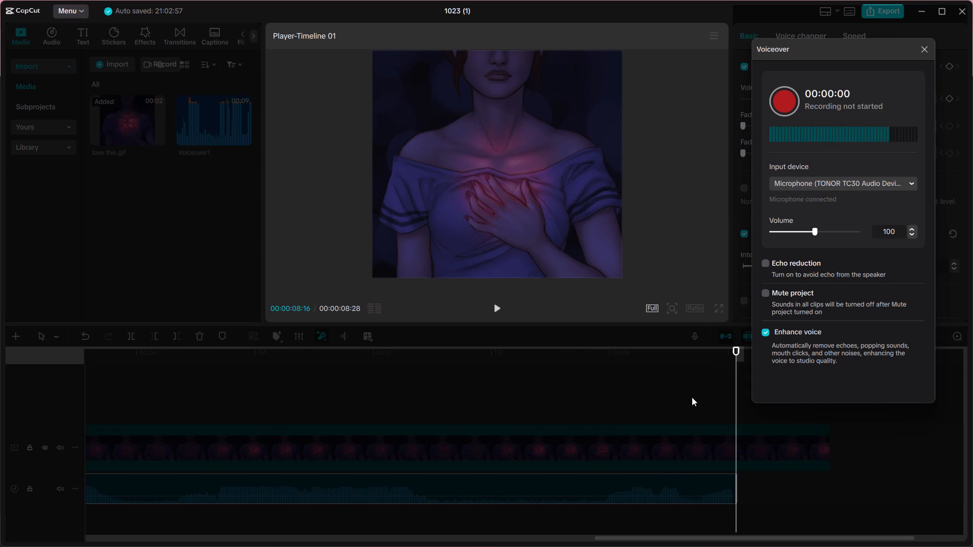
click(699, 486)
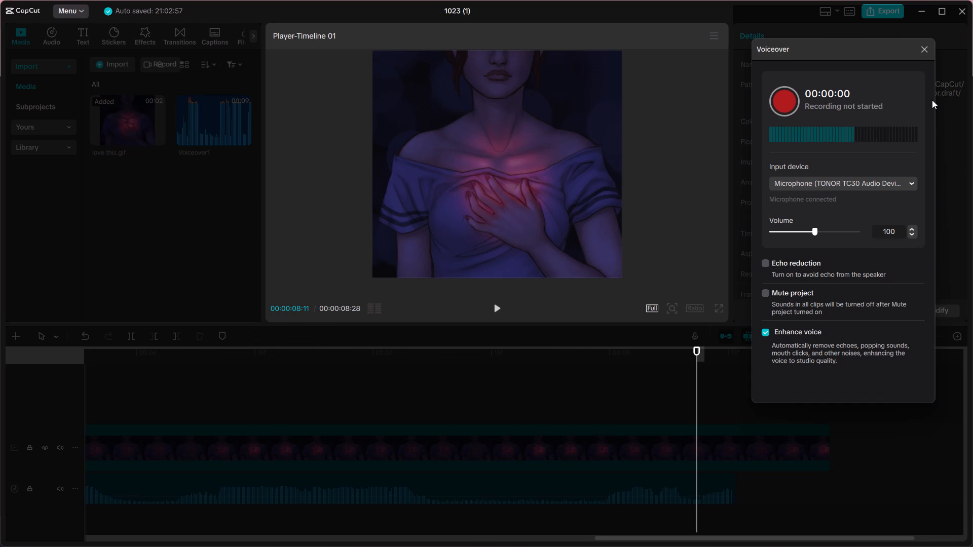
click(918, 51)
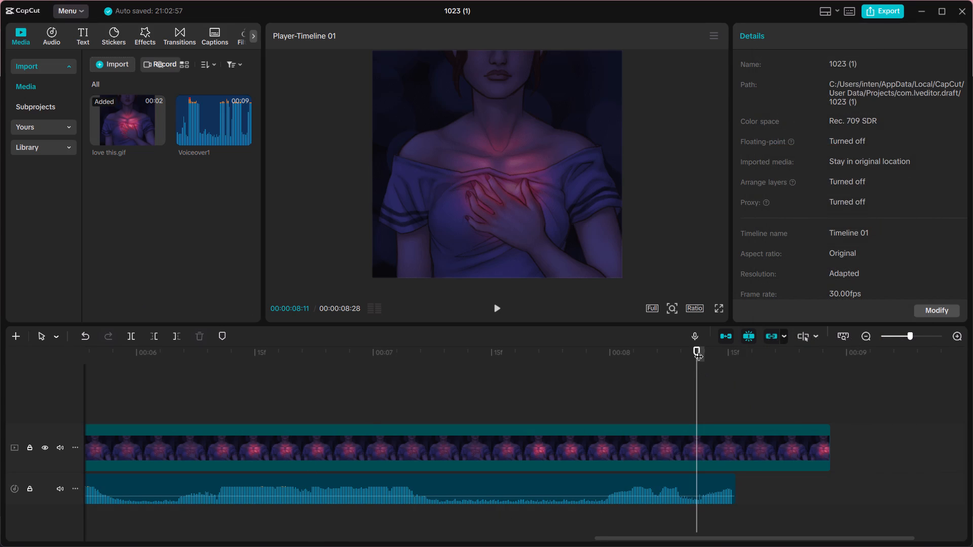
Play back the clip with the recorded voiceover from near the start of the timeline.
drag(699, 350, 72, 418)
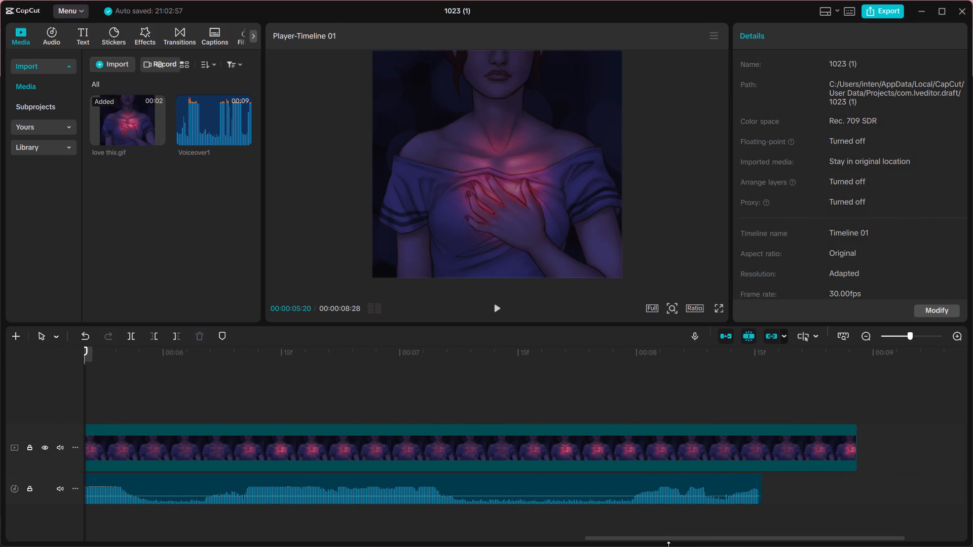
drag(651, 536, 66, 543)
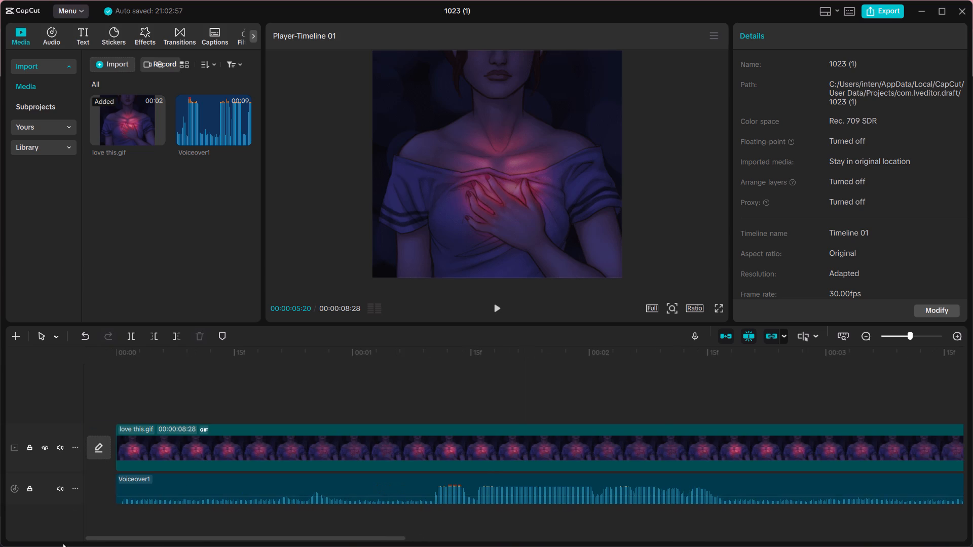
click(279, 376)
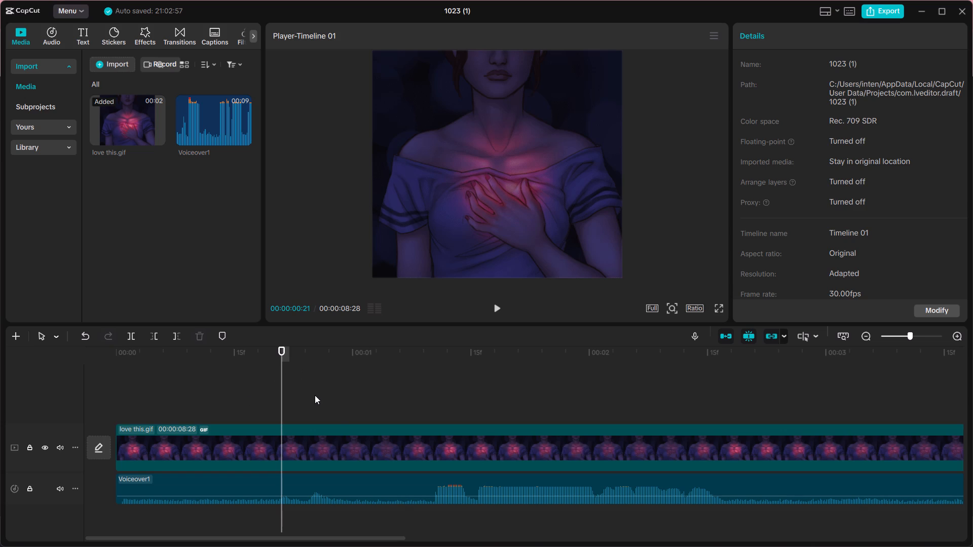
drag(315, 395, 341, 434)
key(space)
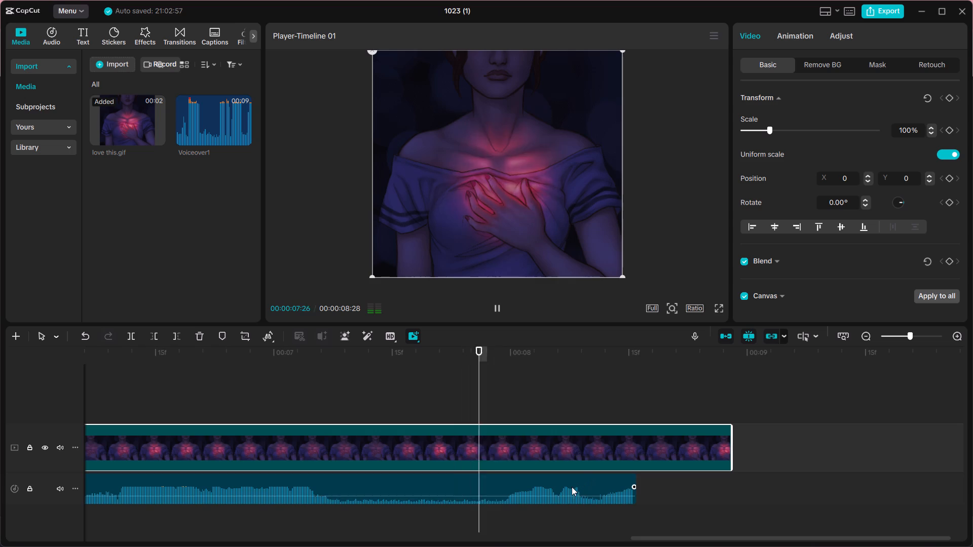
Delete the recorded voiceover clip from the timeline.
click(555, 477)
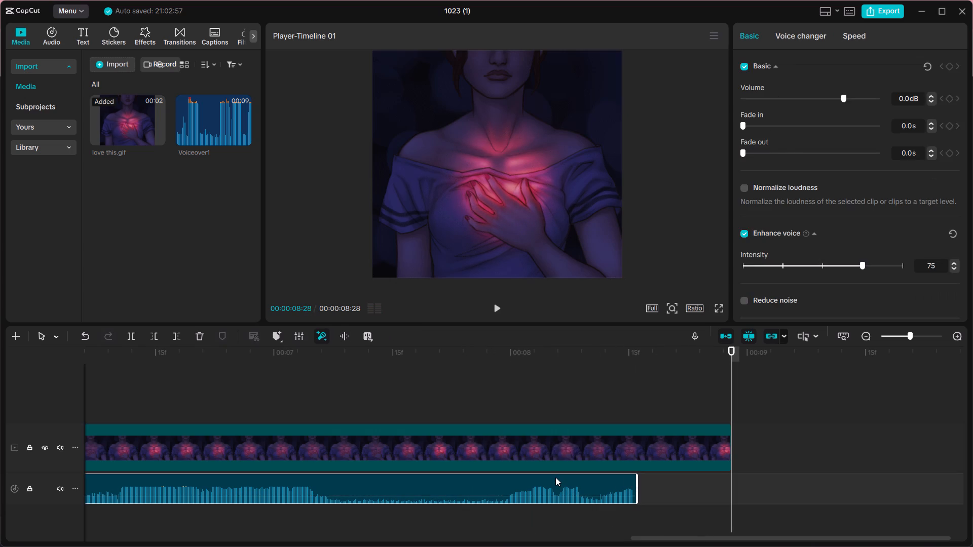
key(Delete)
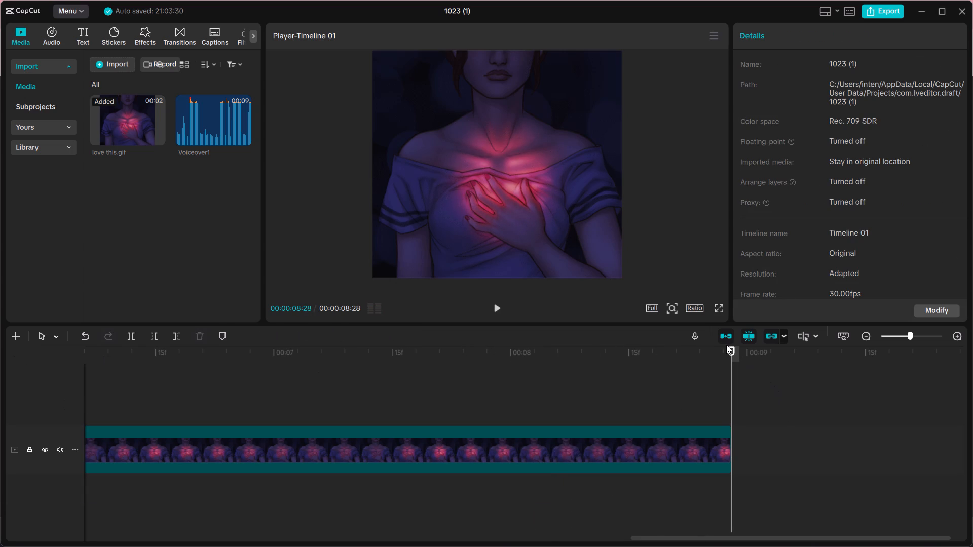
Record a new voiceover with Enhance voice off, from about 00:00:00:03 to about 00:00:07:08.
click(730, 350)
click(665, 540)
drag(665, 540, 619, 532)
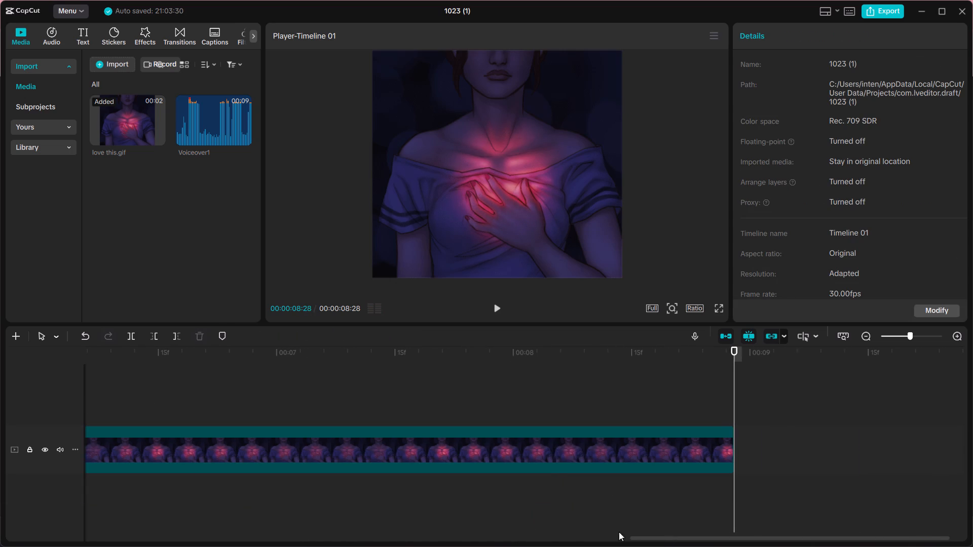
drag(619, 532, 0, 546)
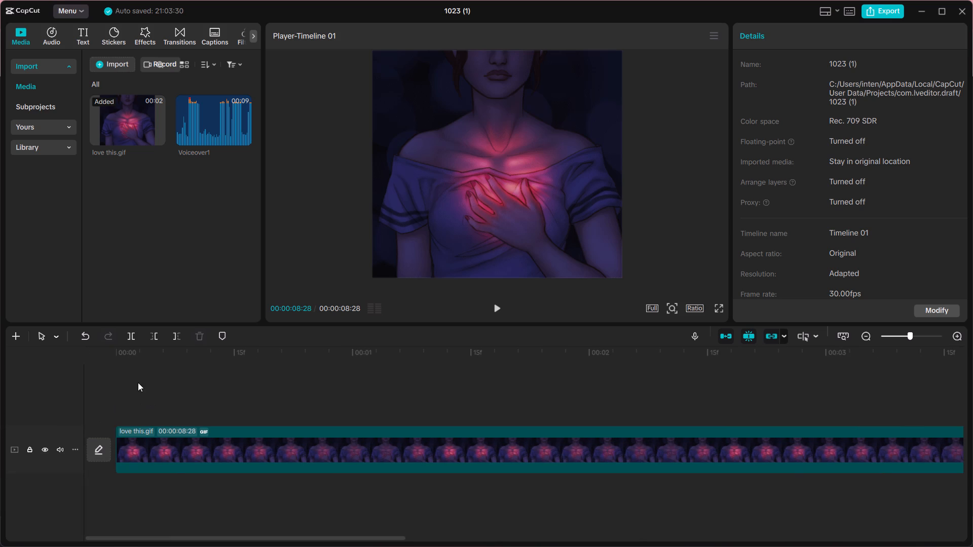
click(137, 382)
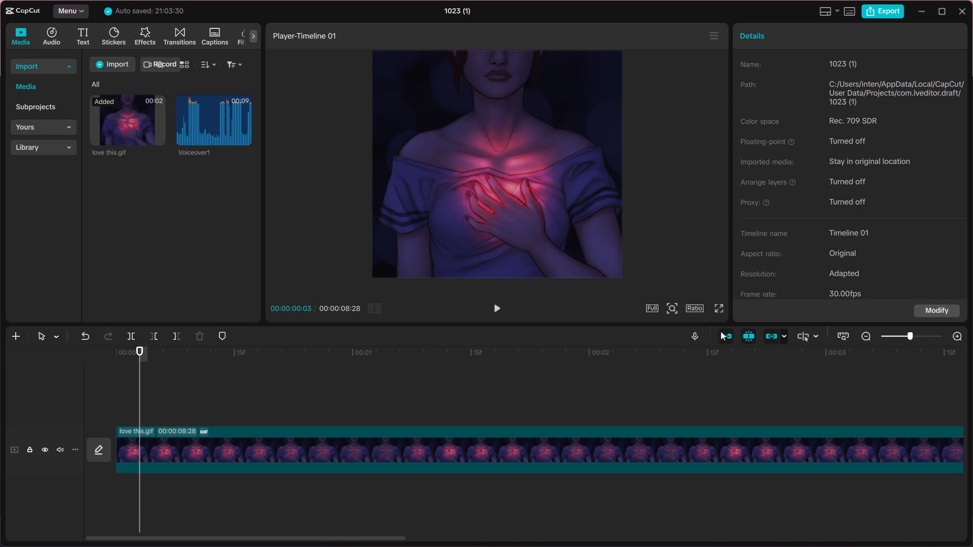
click(698, 331)
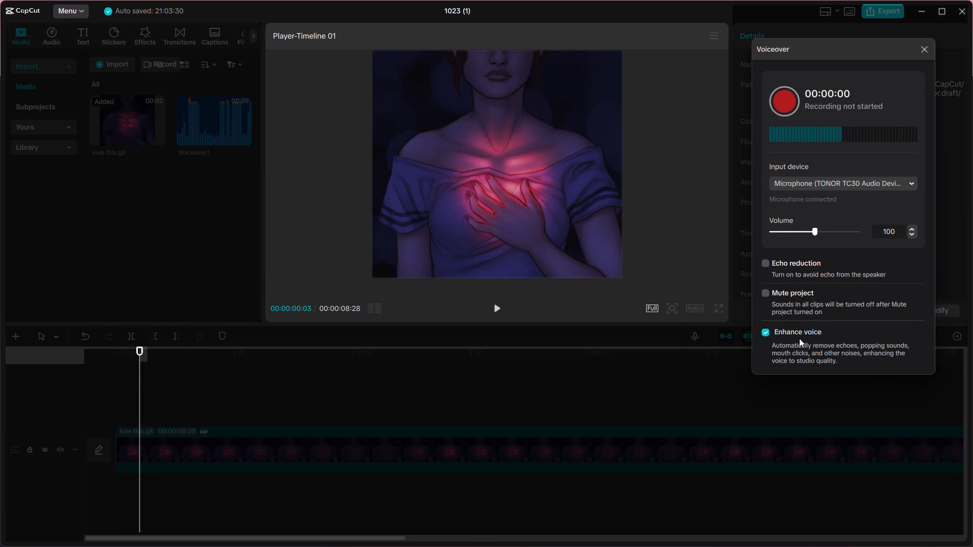
click(766, 330)
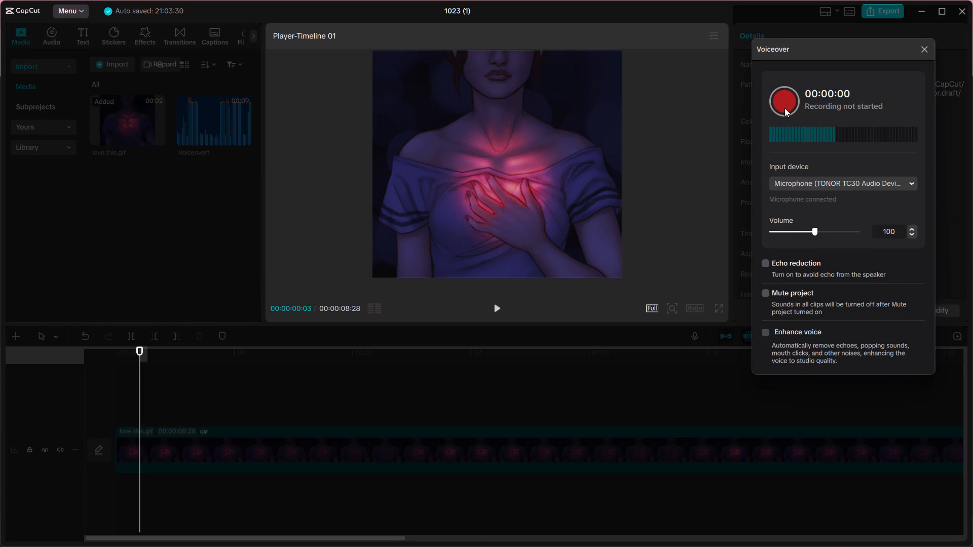
click(787, 99)
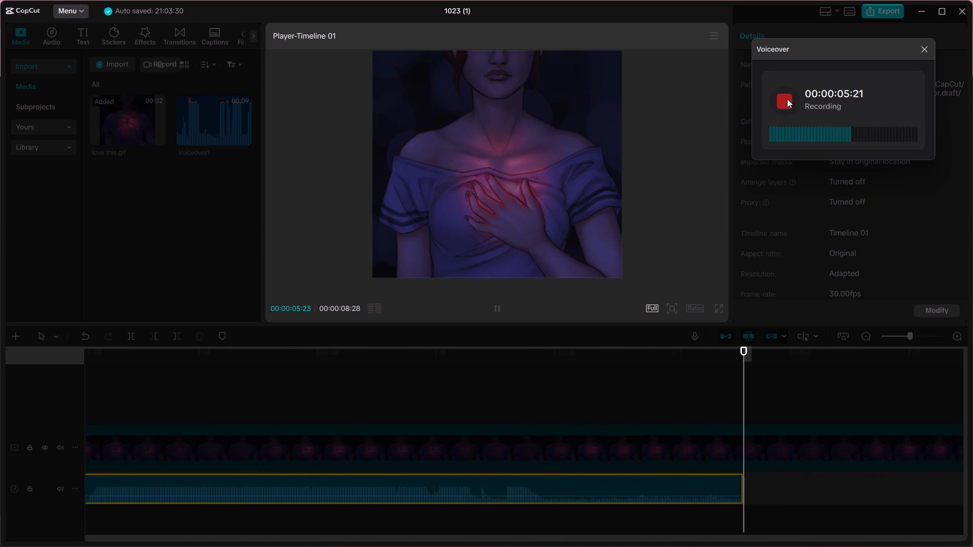
click(787, 99)
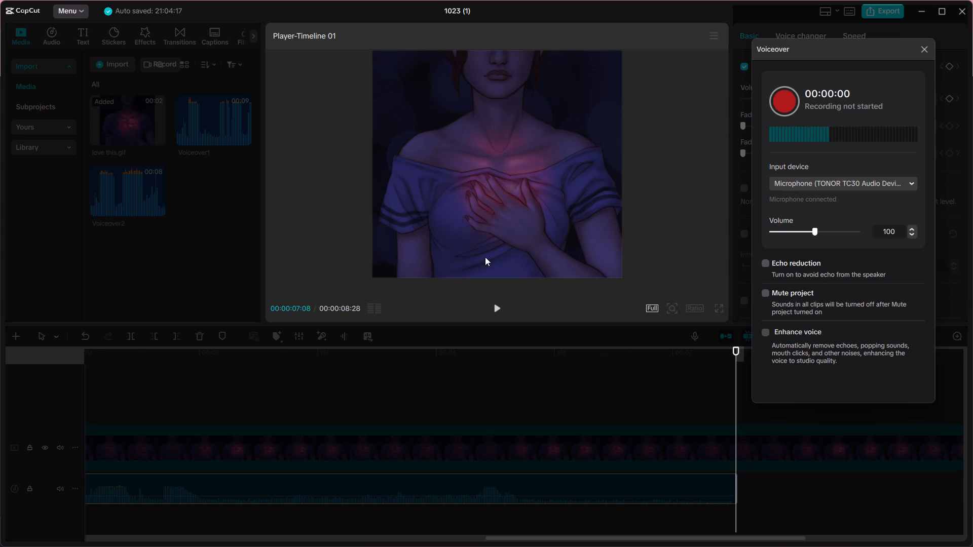
click(329, 370)
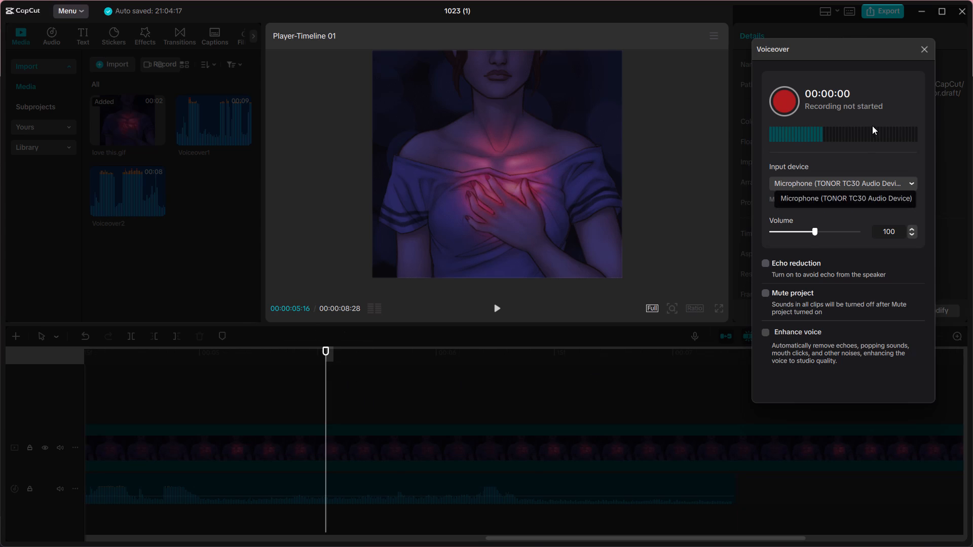
click(918, 58)
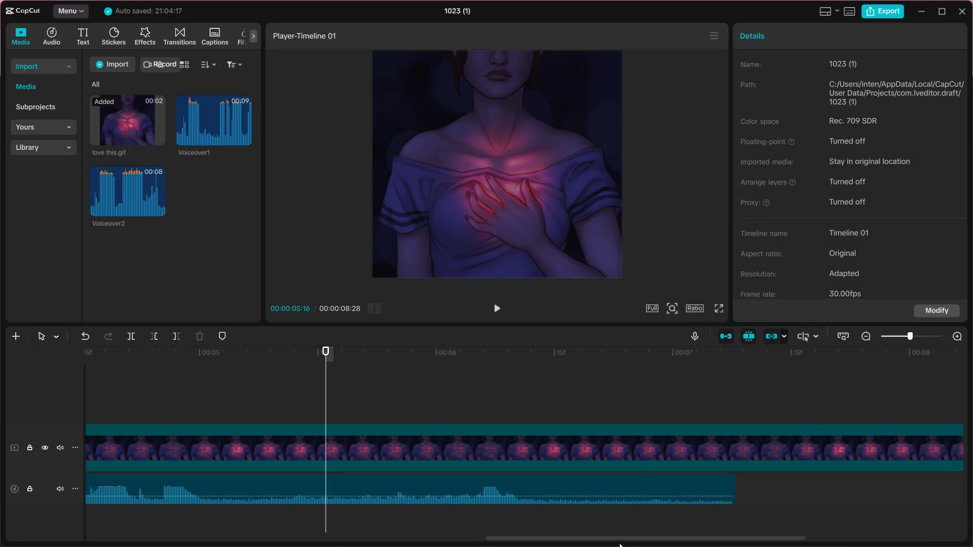
Play back the clip with the Voiceover2 take from near the start of the timeline.
click(619, 539)
drag(619, 539, 144, 544)
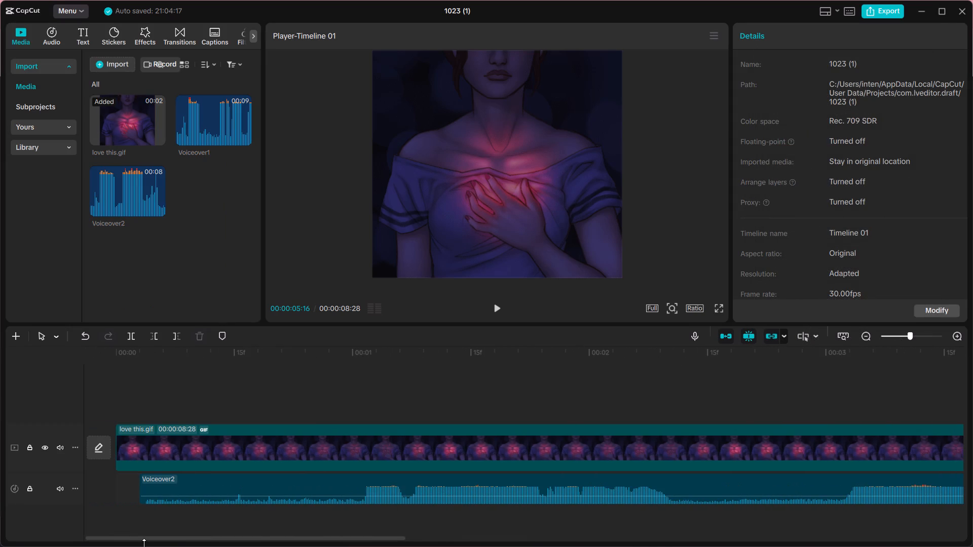
click(158, 379)
key(space)
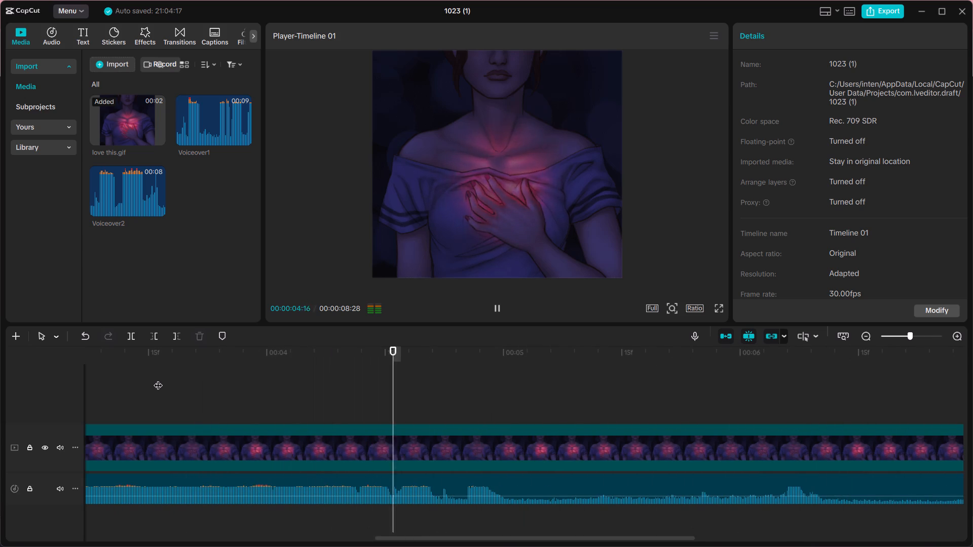
key(space)
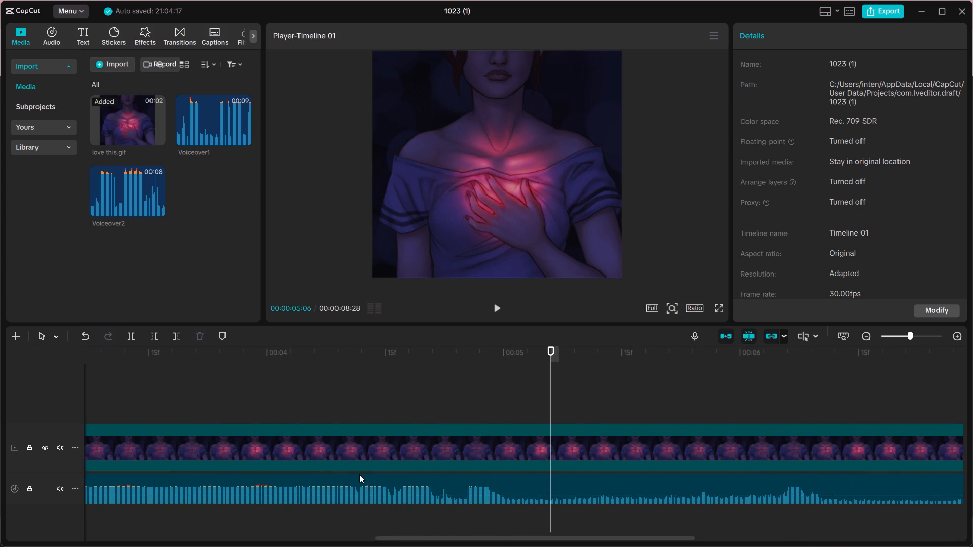
Delete the Voiceover2 clip from the timeline.
click(371, 485)
key(Home)
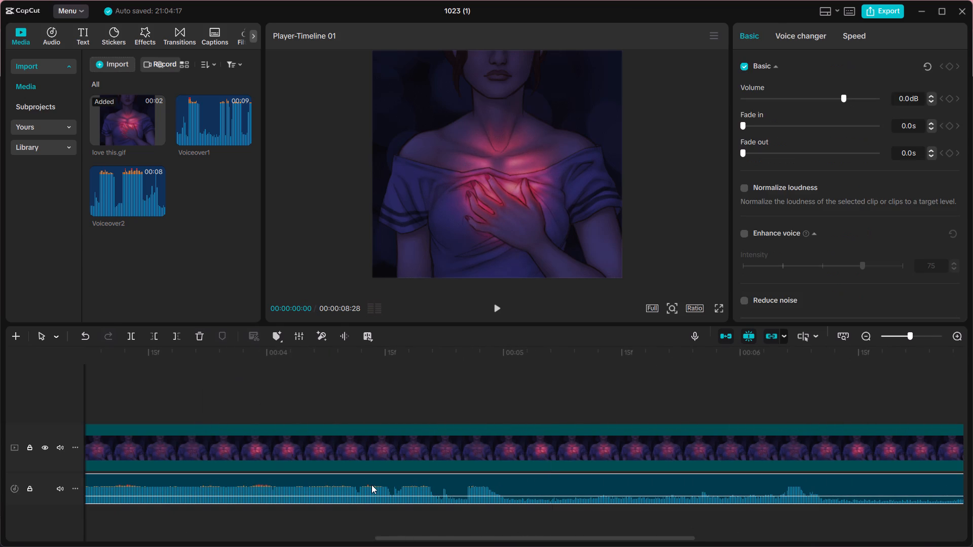
click(390, 494)
key(Delete)
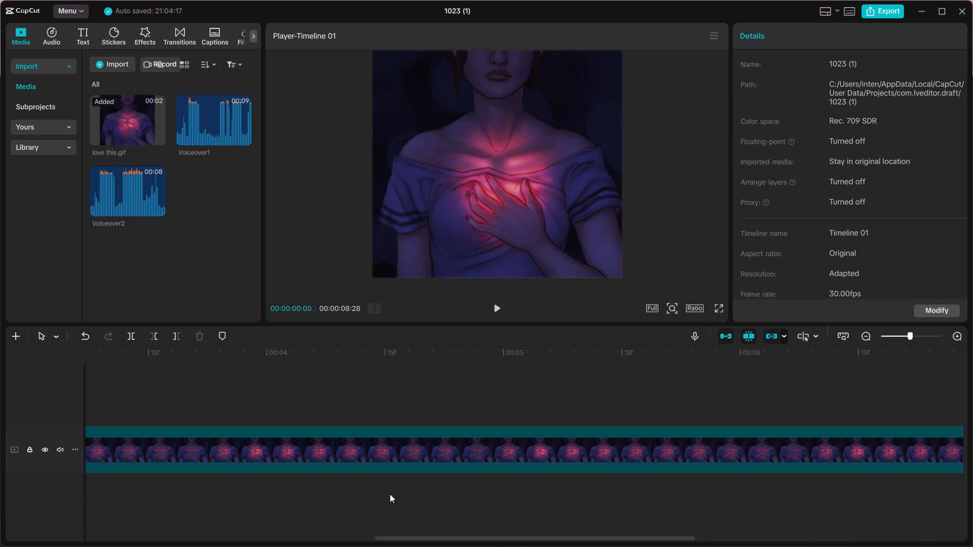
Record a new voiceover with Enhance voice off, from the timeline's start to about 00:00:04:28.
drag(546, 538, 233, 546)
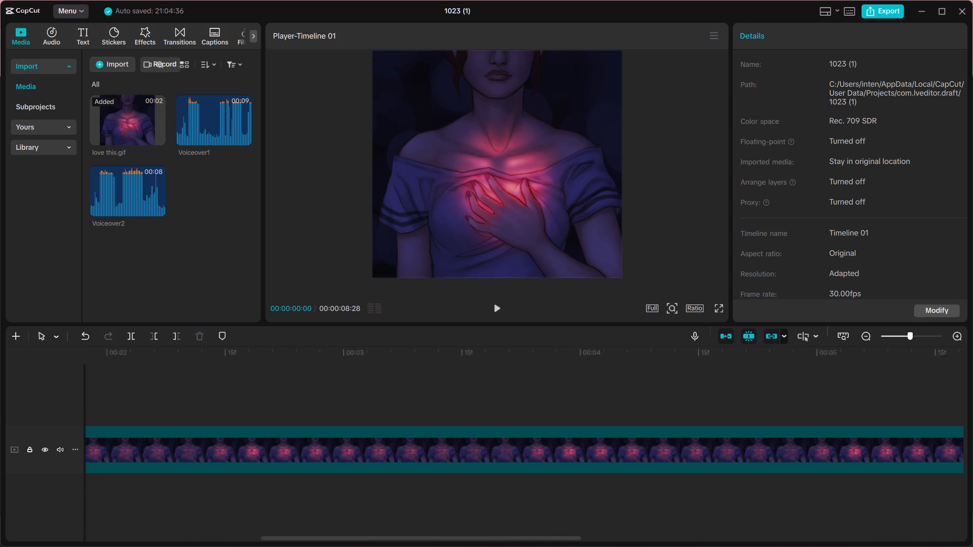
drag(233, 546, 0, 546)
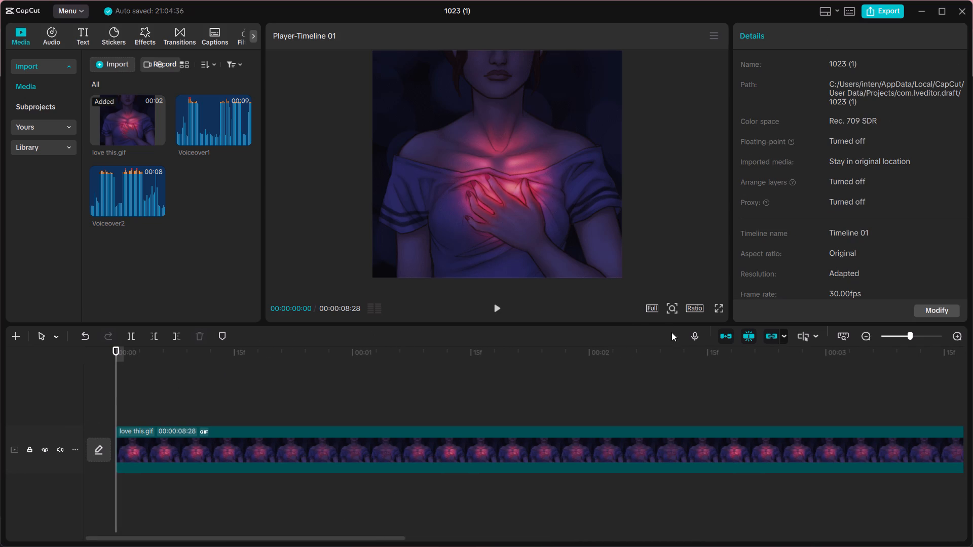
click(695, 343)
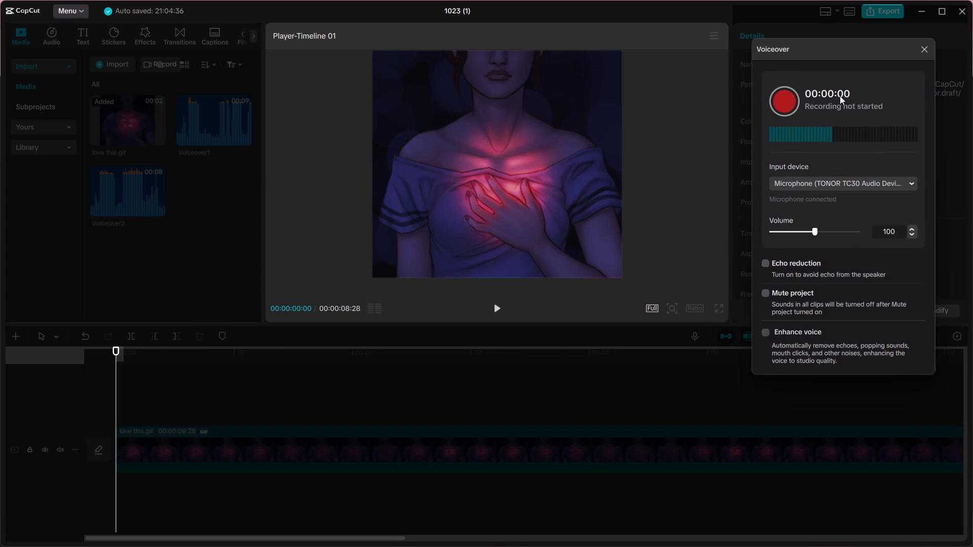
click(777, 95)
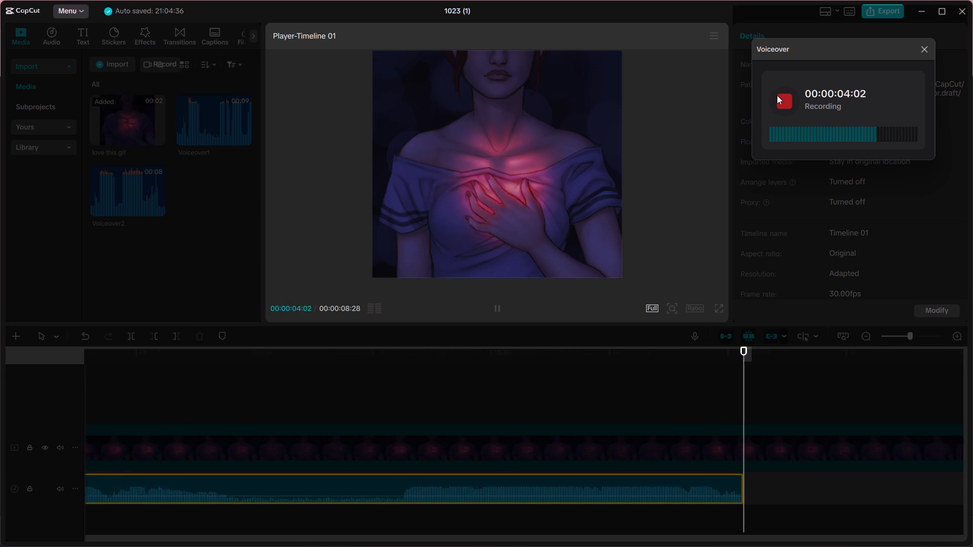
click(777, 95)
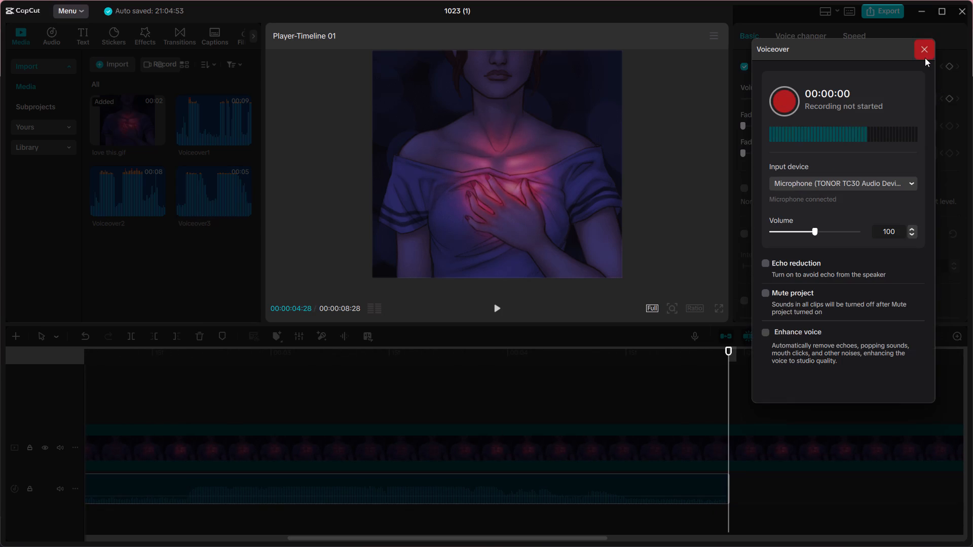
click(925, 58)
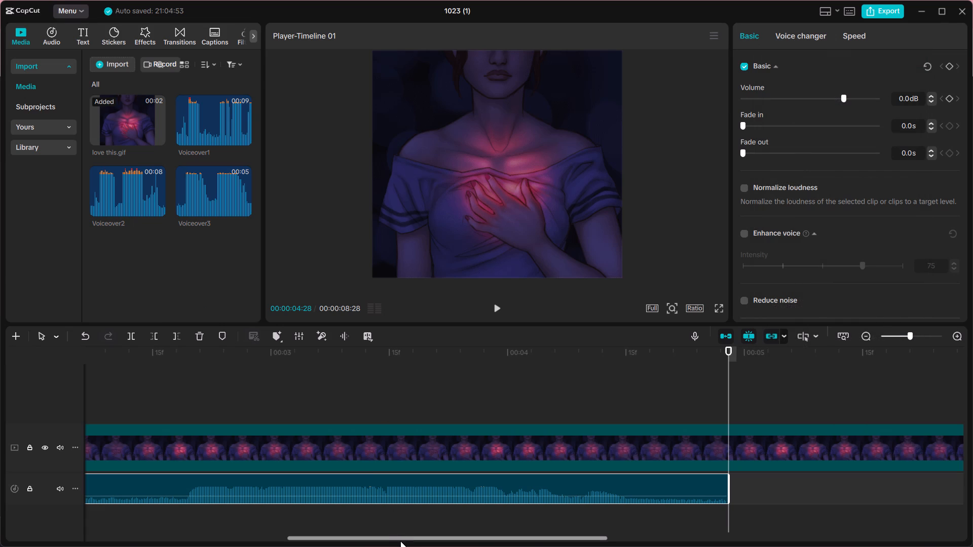
Play back the clip with the new voiceover take from about 00:00:00:02.
click(400, 541)
drag(400, 541, 0, 546)
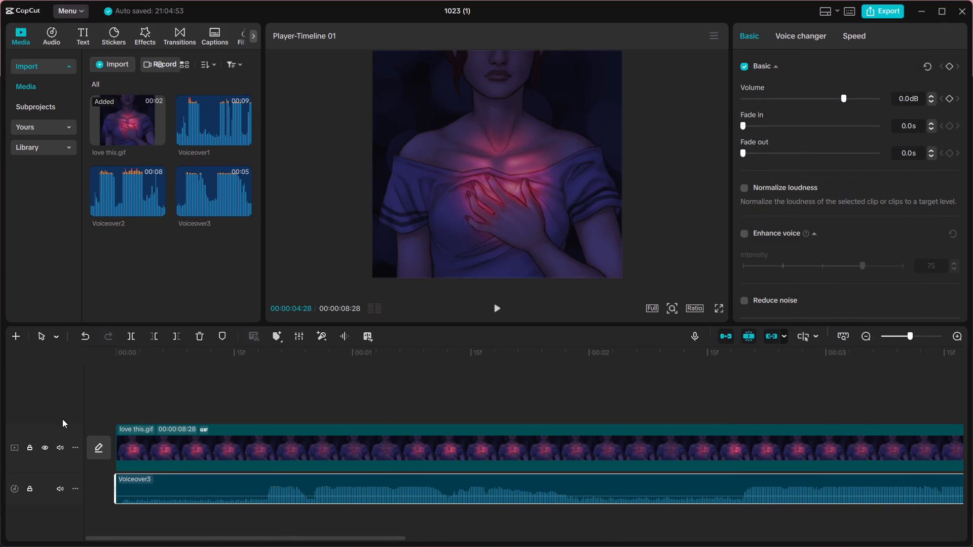
click(130, 423)
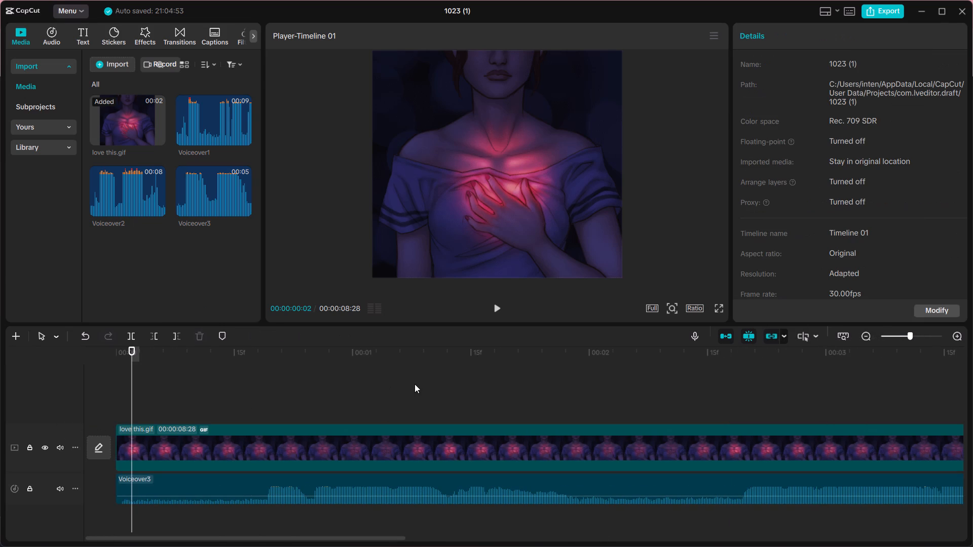
key(space)
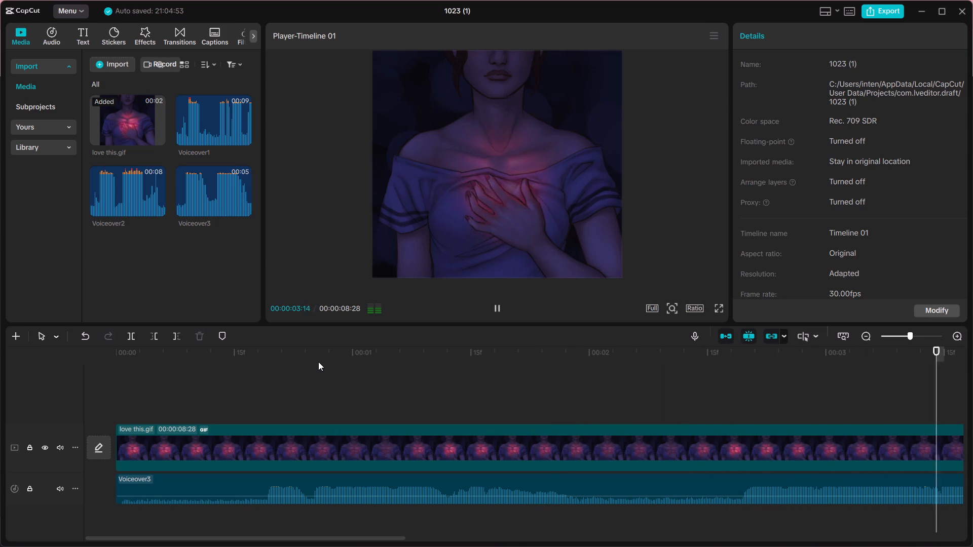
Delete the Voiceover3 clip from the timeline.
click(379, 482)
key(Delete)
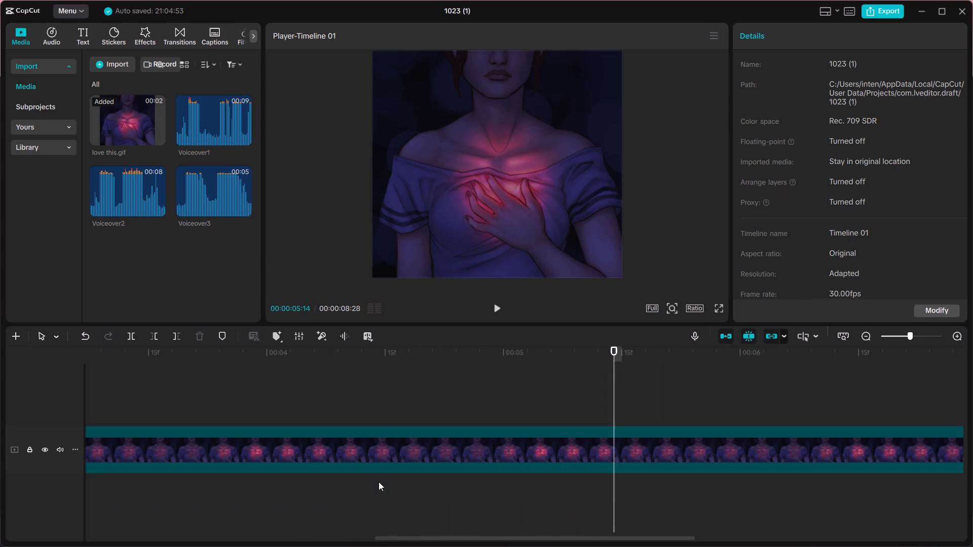
Record another voiceover with Enhance voice off, from about 00:00:00:01 to about 00:00:05:03.
drag(609, 535, 1, 546)
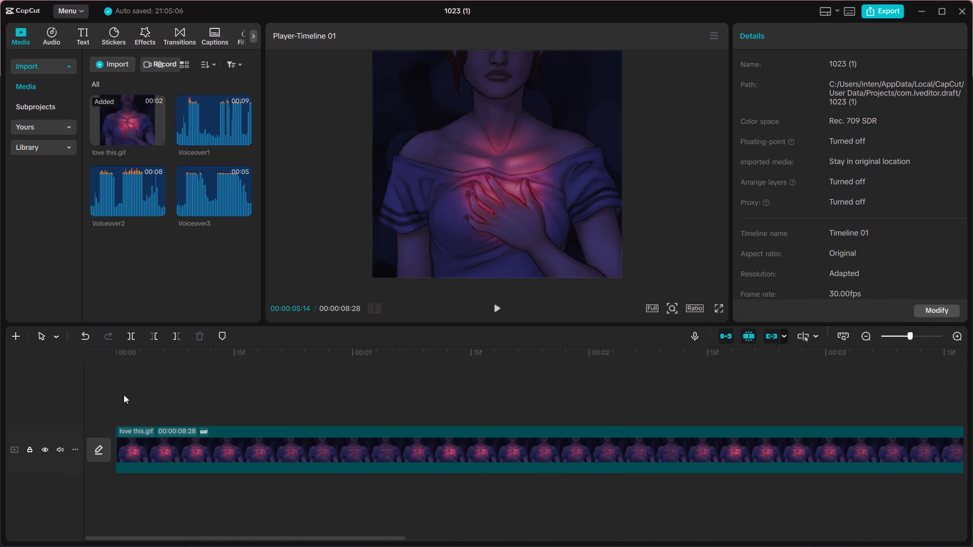
click(124, 395)
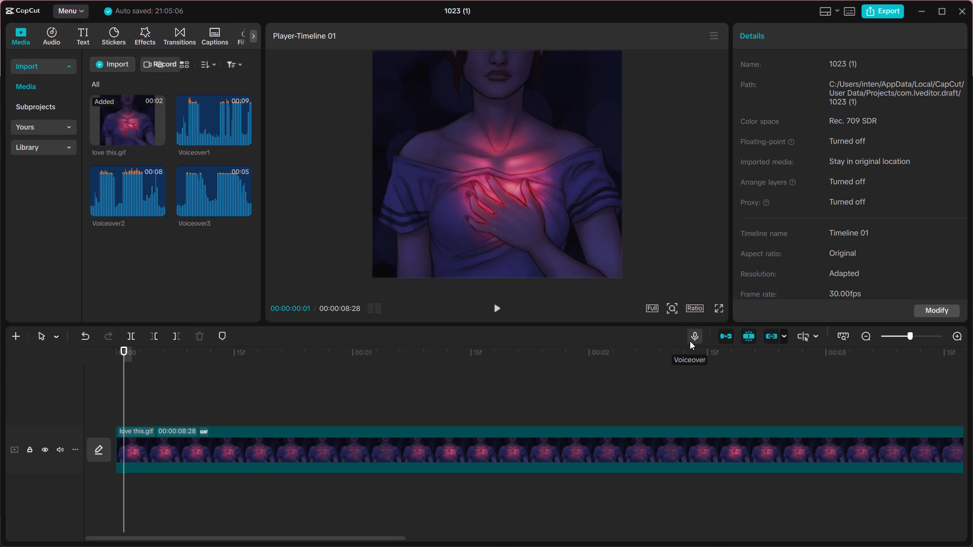
click(690, 341)
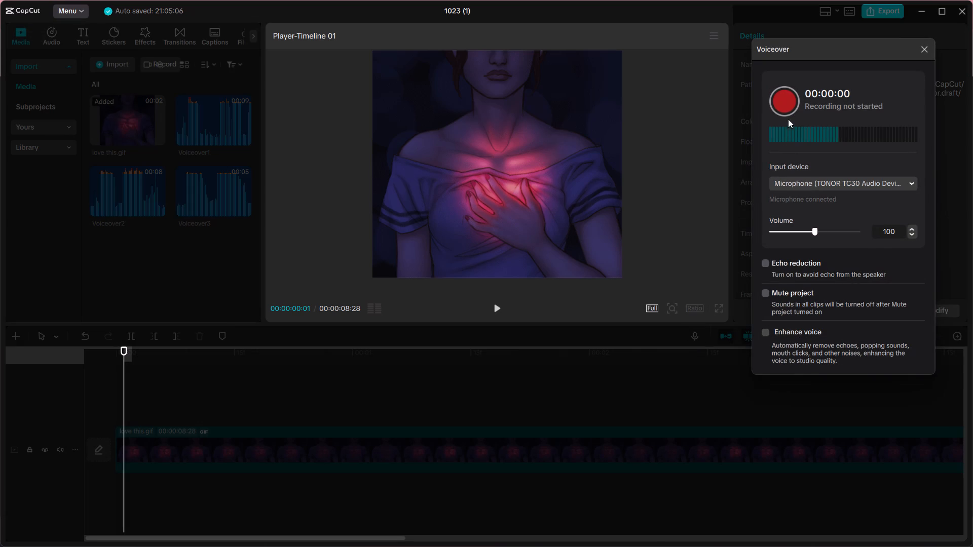
click(787, 107)
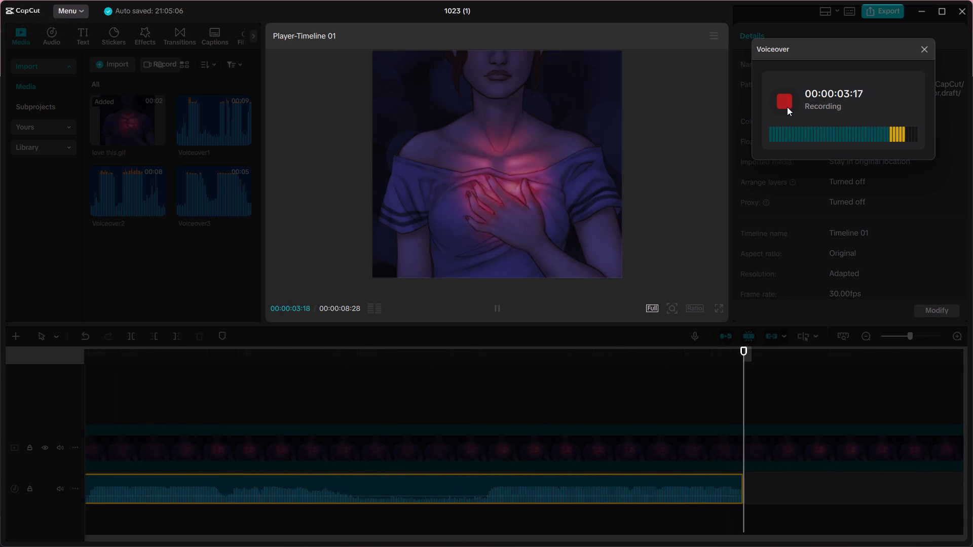
click(787, 107)
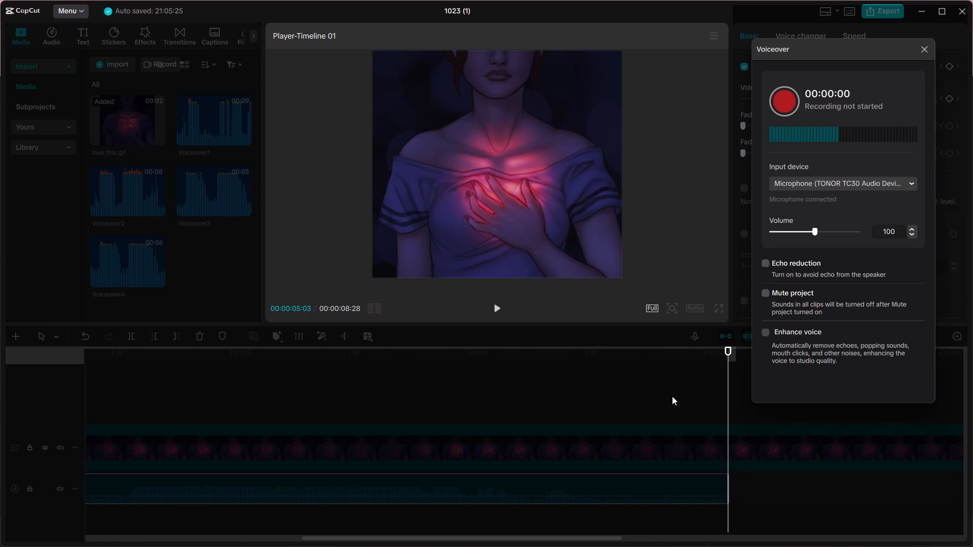
click(658, 408)
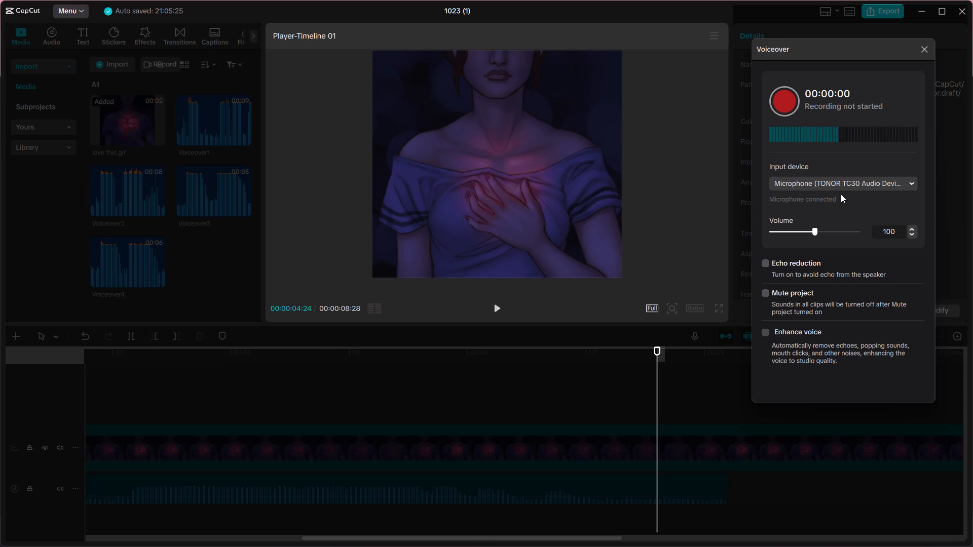
click(929, 45)
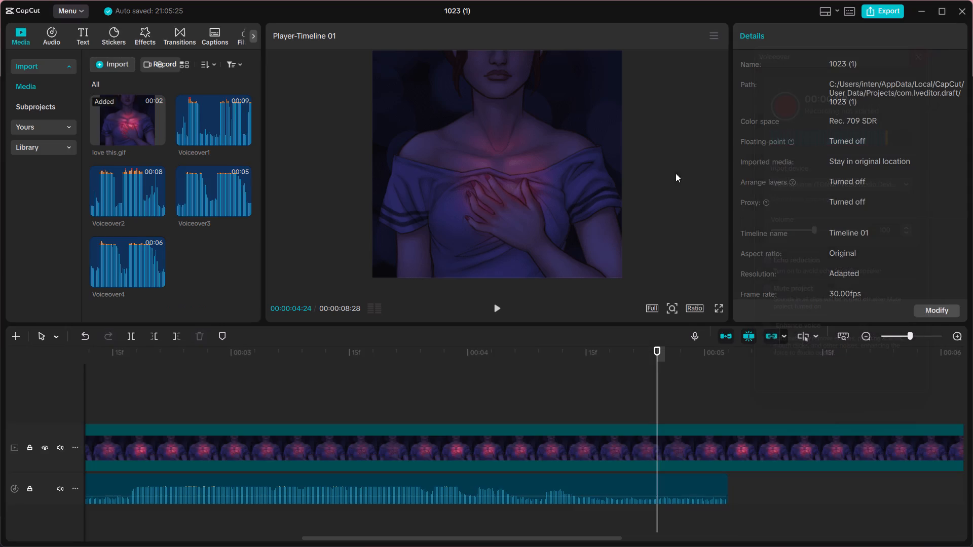
Play back the clip with the Voiceover4 take from near the start of the timeline.
click(225, 419)
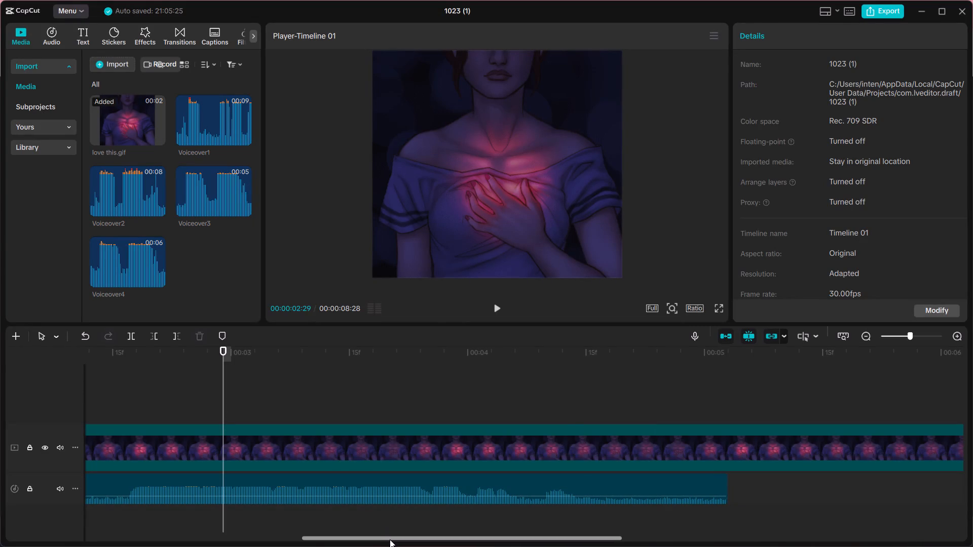
click(390, 539)
drag(390, 539, 1, 546)
click(125, 399)
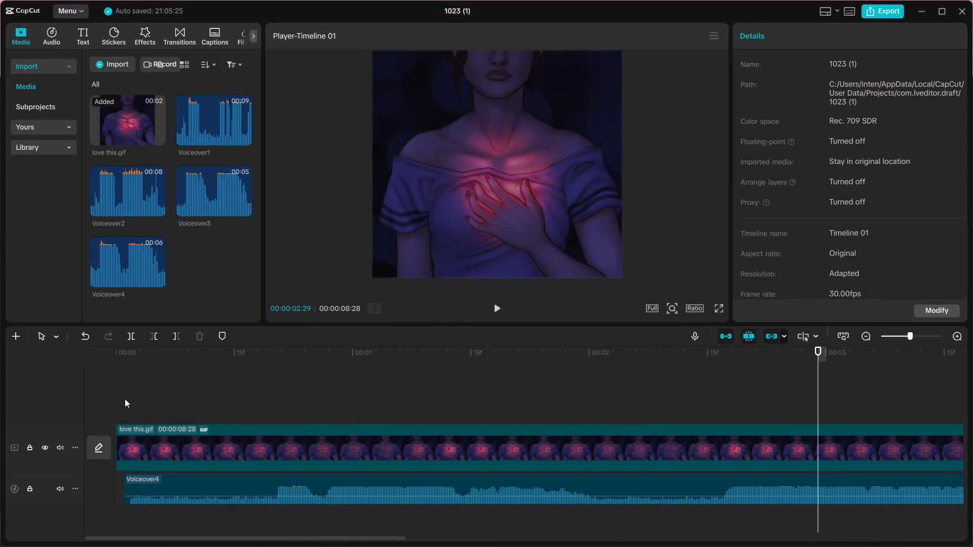
key(space)
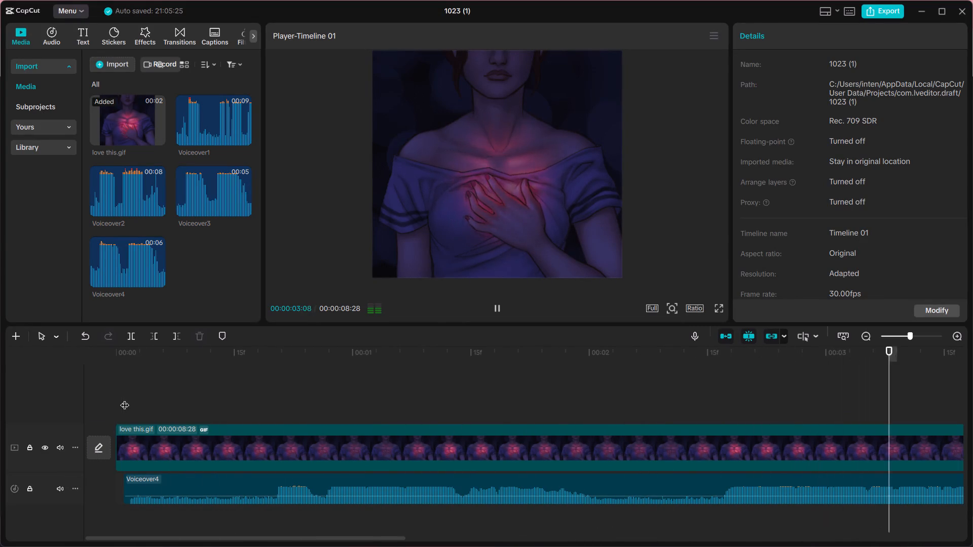
key(space)
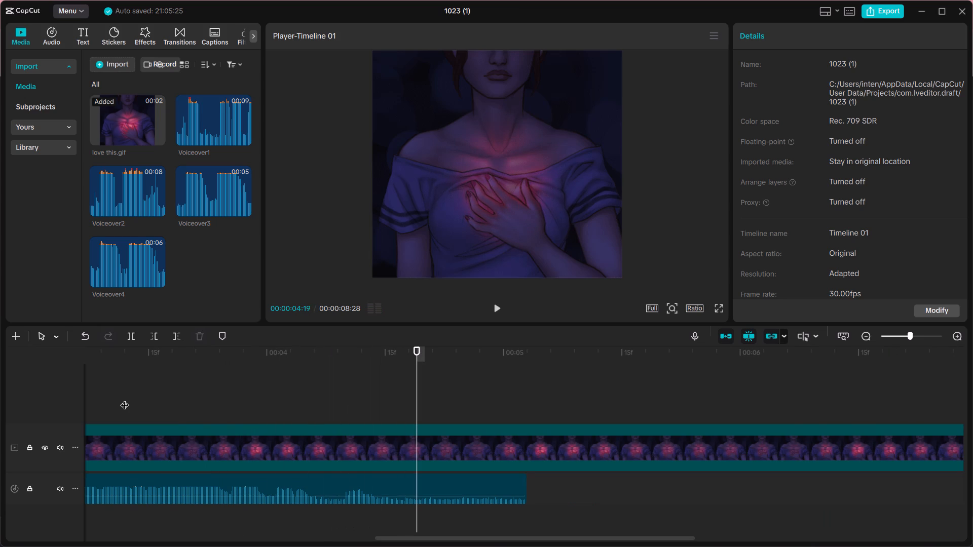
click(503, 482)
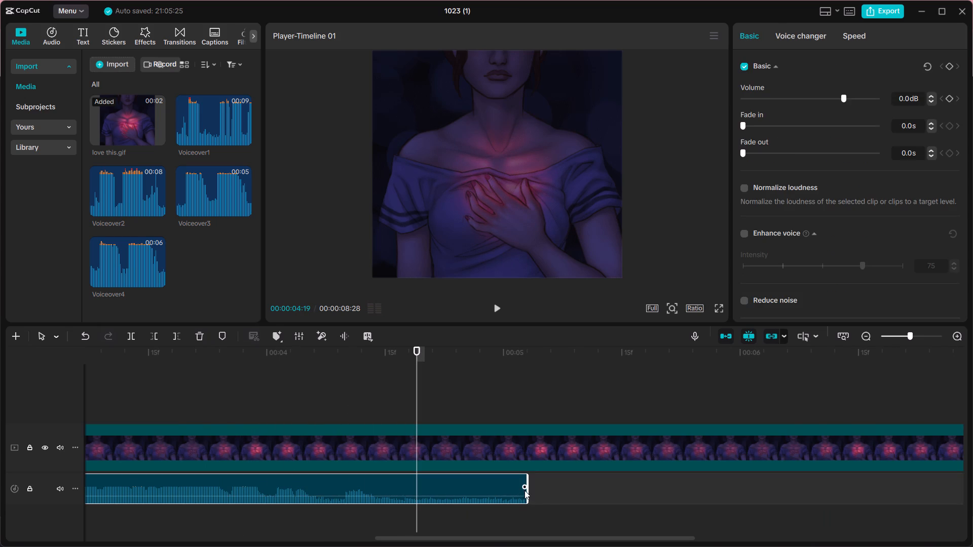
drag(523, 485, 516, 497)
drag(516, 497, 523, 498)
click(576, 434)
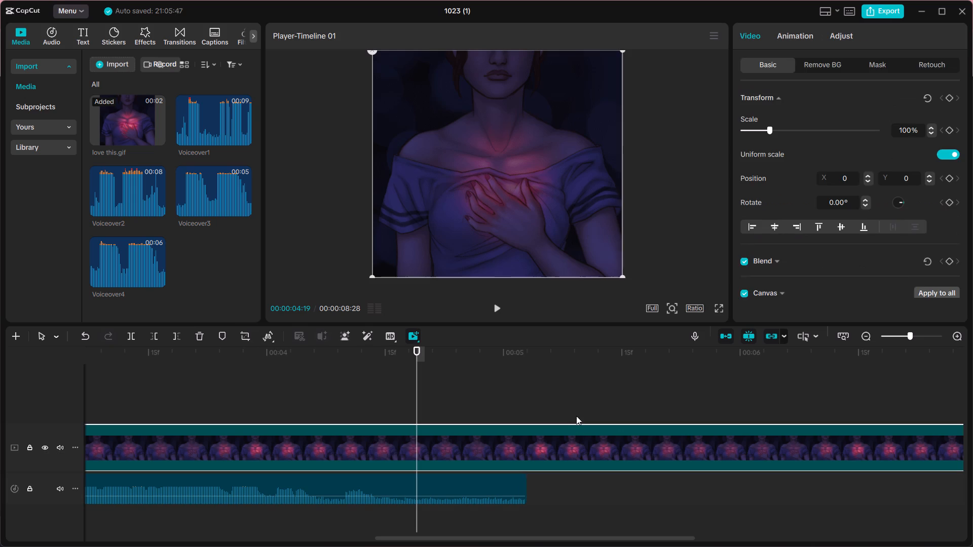
Play a short stretch of the timeline just past the voiceover's end, from about 00:00:05:09.
click(571, 394)
click(493, 305)
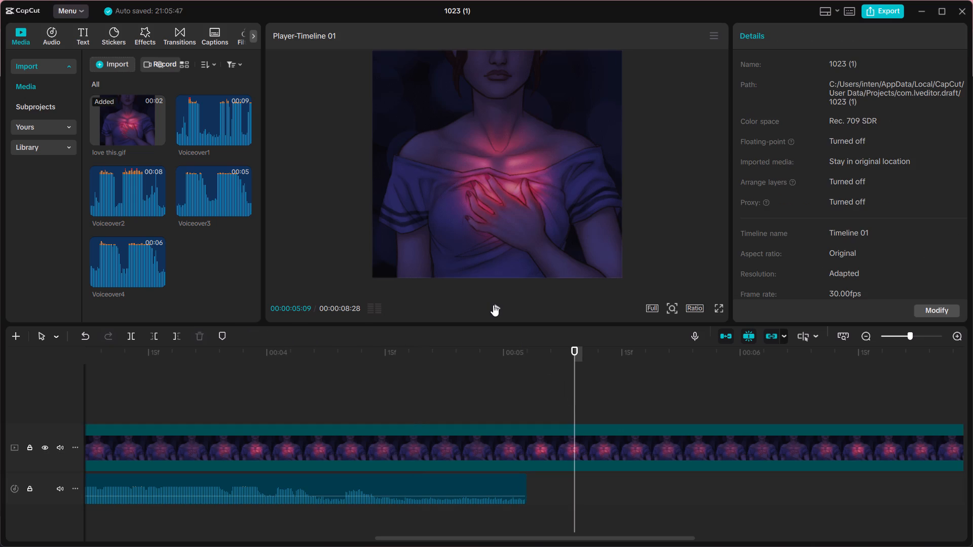
click(493, 305)
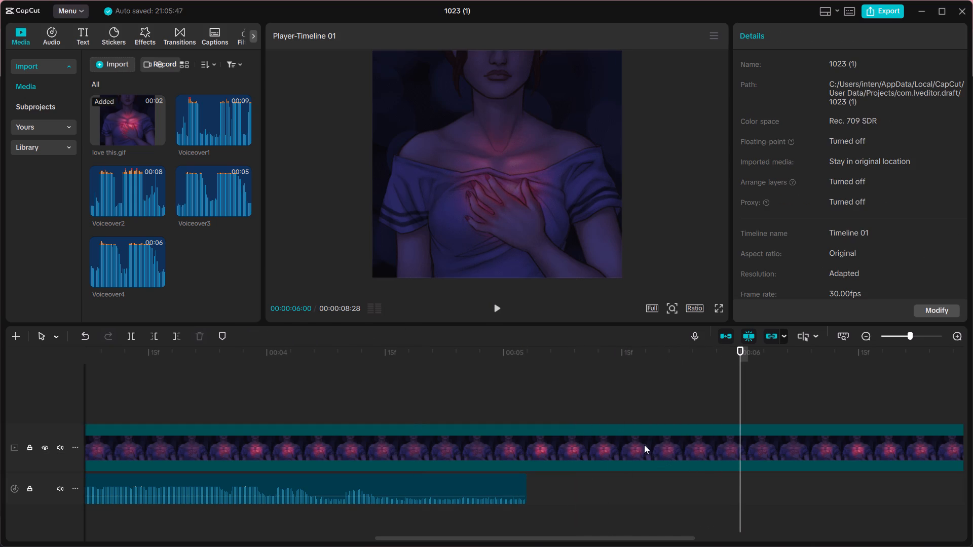
Record a further voiceover with Enhance voice off, from about 00:00:05:13 to about 00:00:13:17.
click(606, 402)
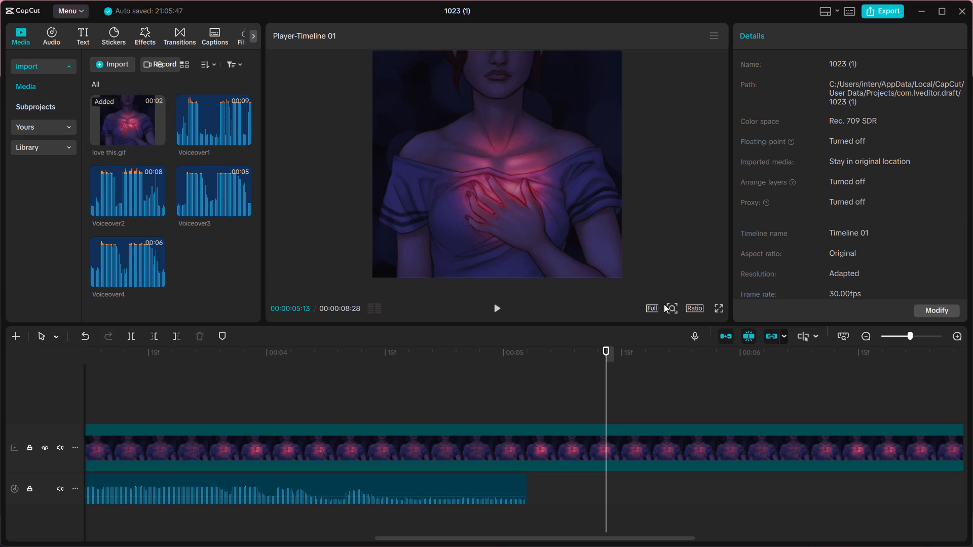
click(698, 336)
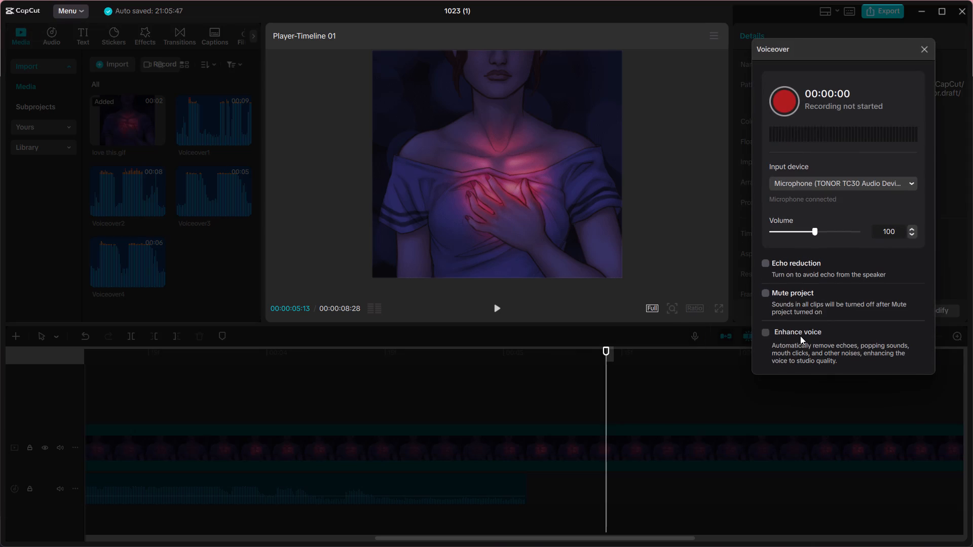
click(793, 104)
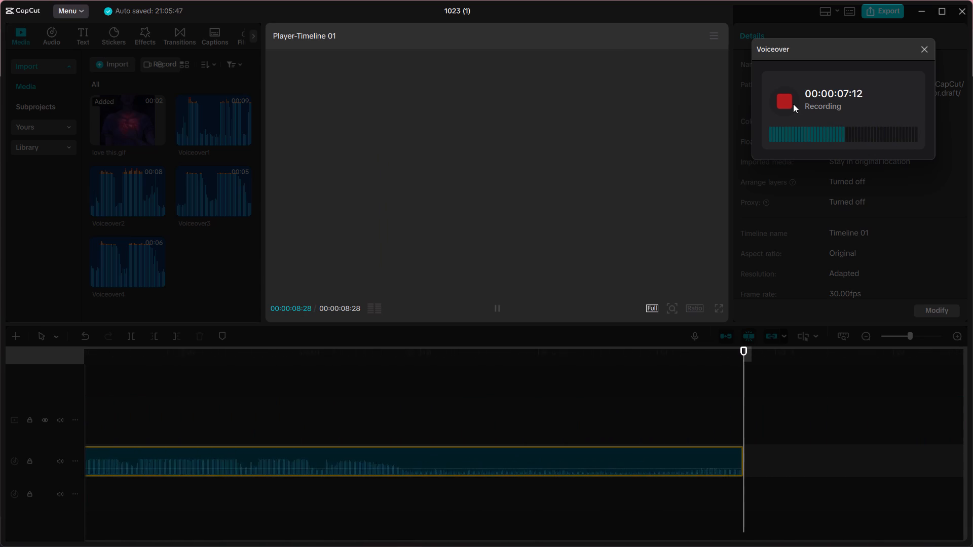
click(793, 104)
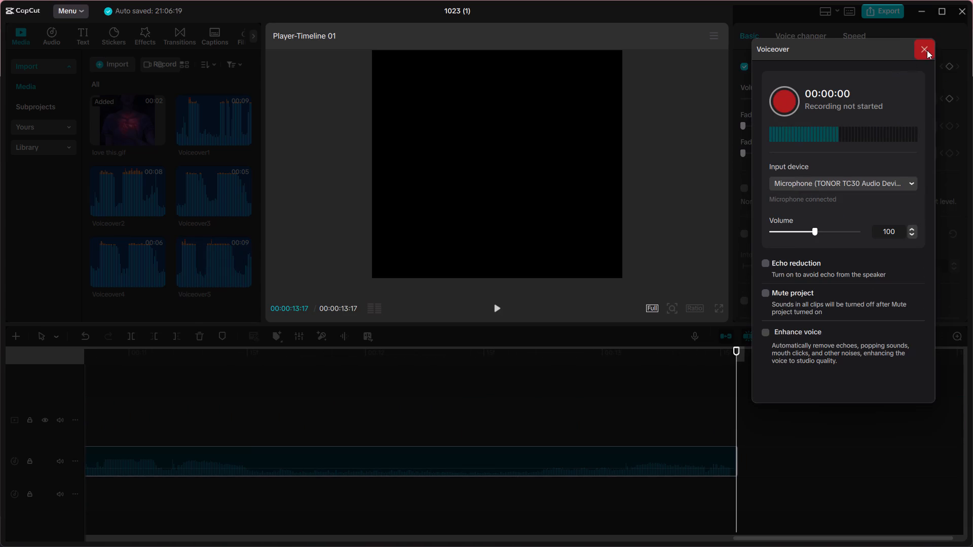
Play back the last seconds of the newly recorded Voiceover5 take, from about 00:00:11.
click(927, 50)
click(166, 423)
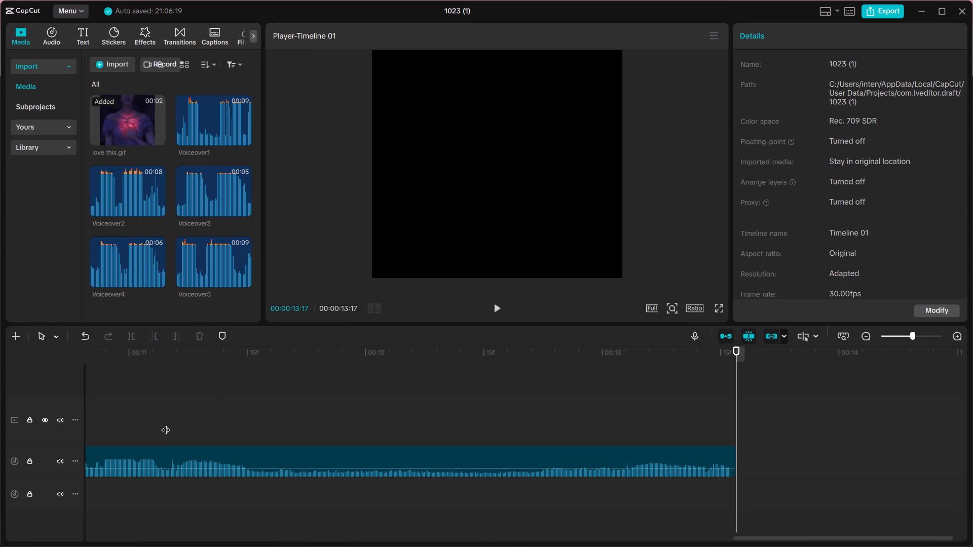
key(space)
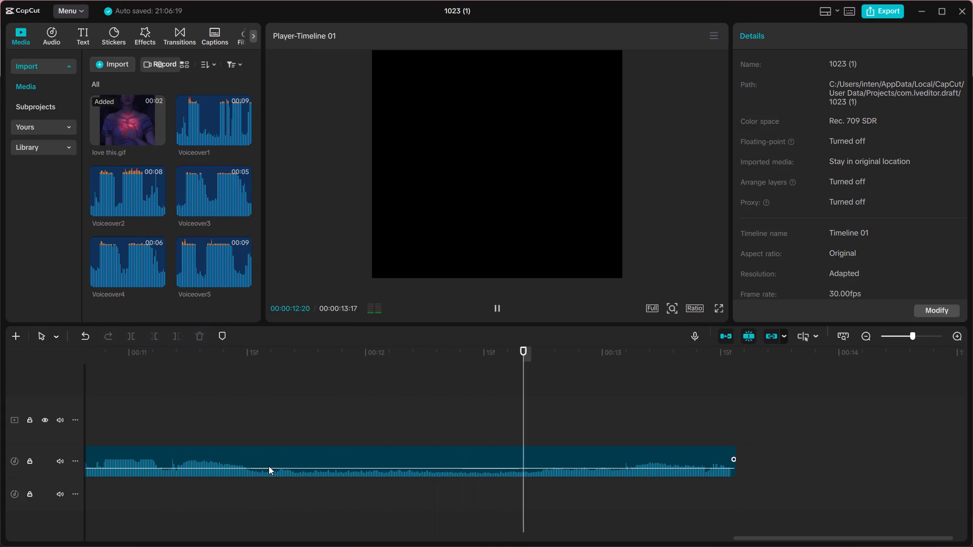
Delete the Voiceover5 take from the timeline.
click(269, 466)
click(284, 455)
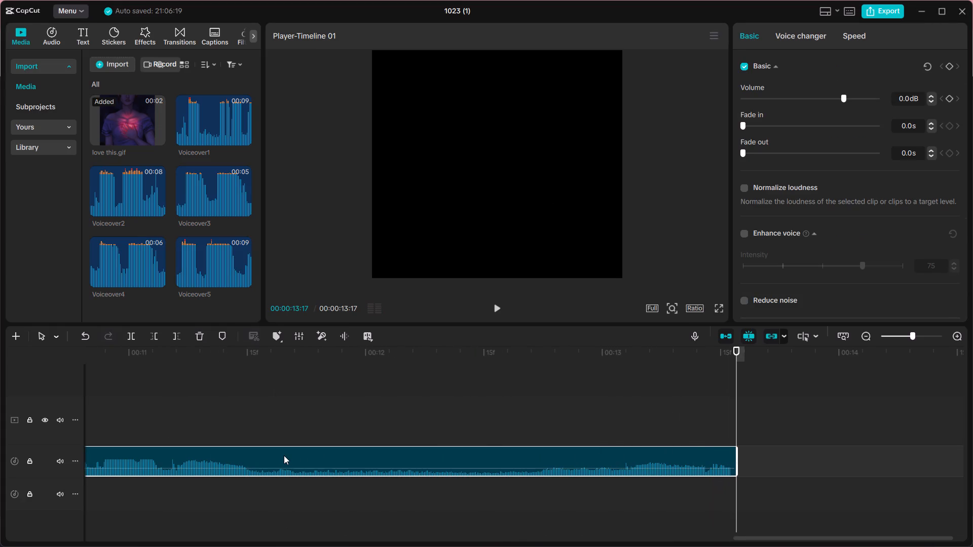
key(Delete)
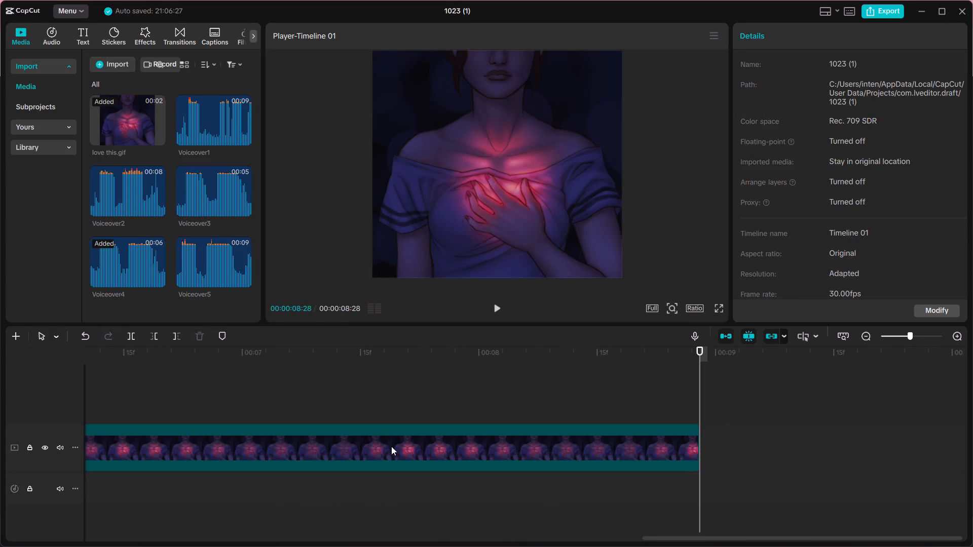
Extend the end of the love this.gif clip so it lasts 01:30:19:05.
click(391, 446)
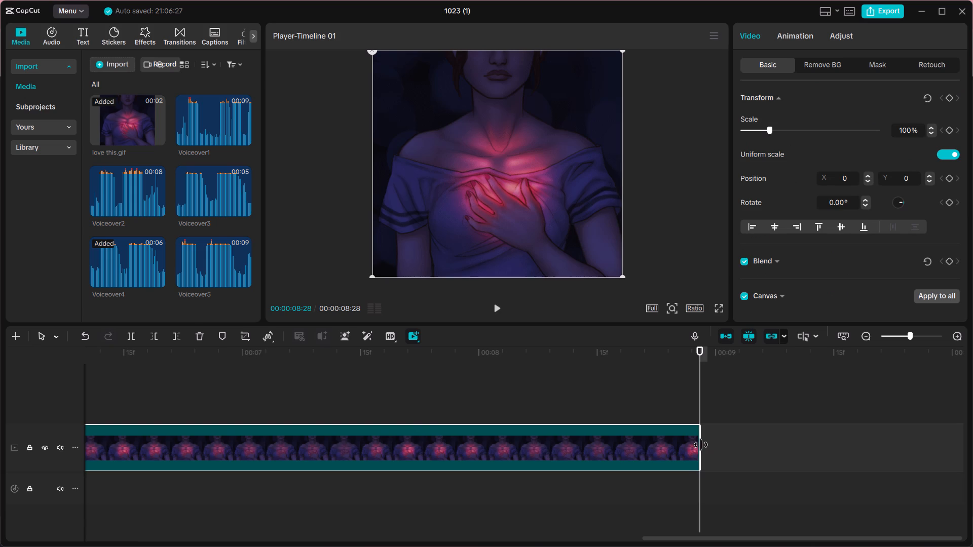
drag(700, 446, 972, 436)
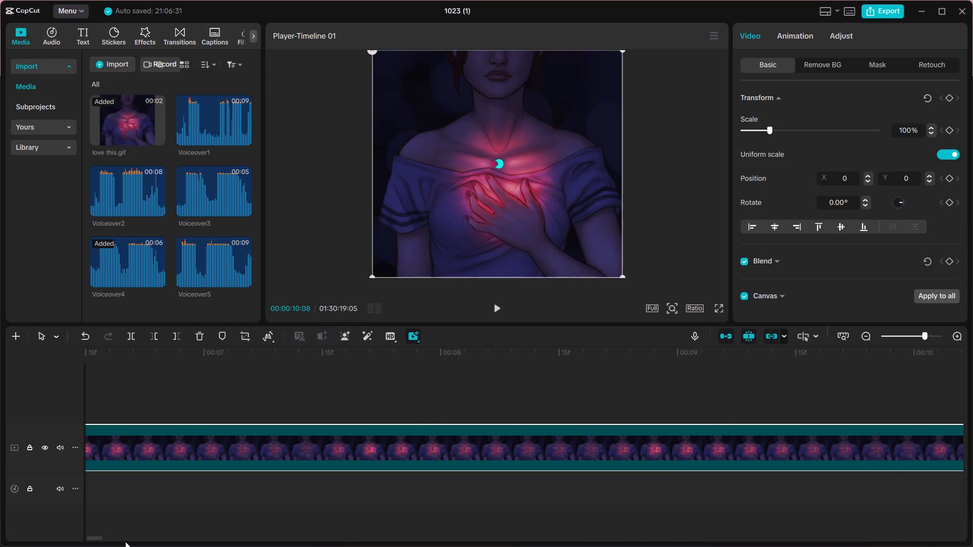
Play the timeline through the end of the Voiceover4 take, from about 00:00:03, and stop at 00:00:05:10.
drag(96, 537, 258, 509)
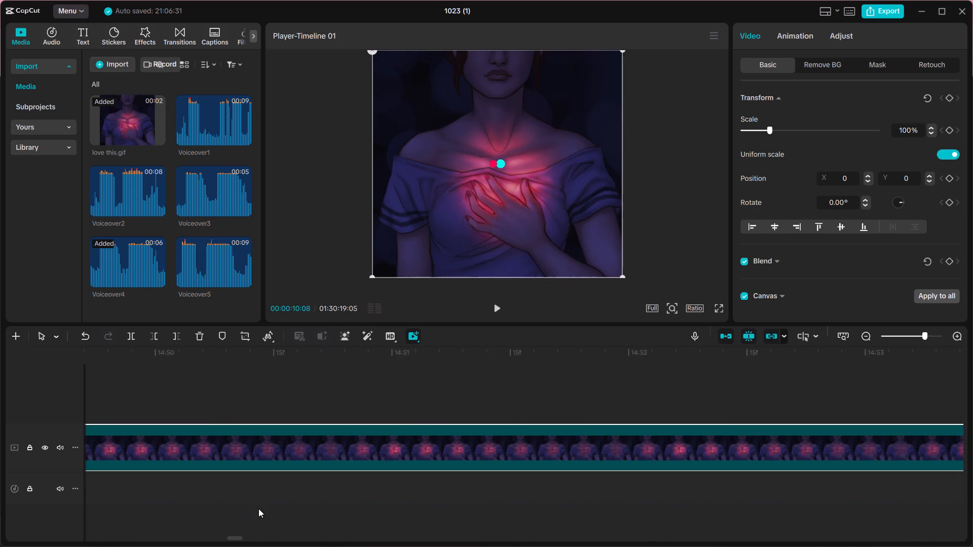
drag(258, 509, 137, 515)
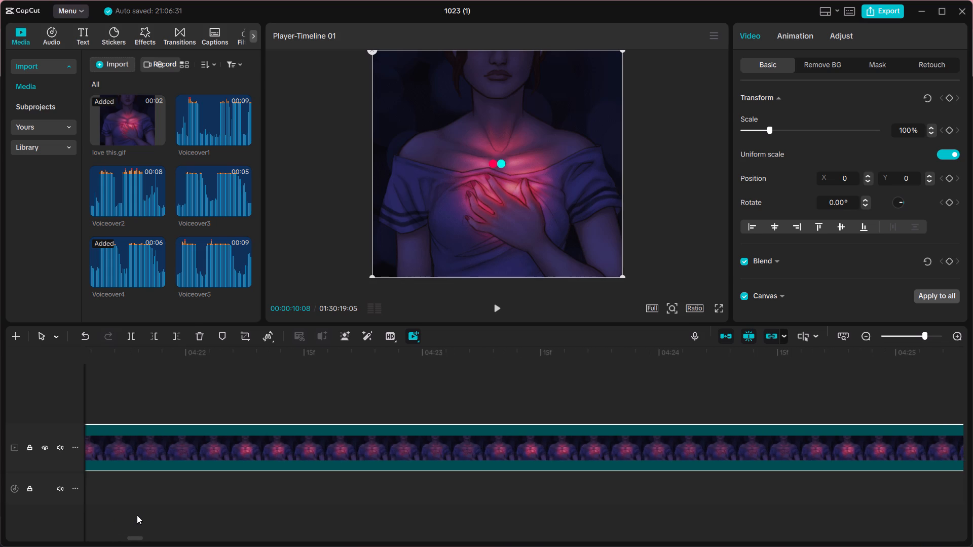
drag(137, 515, 118, 513)
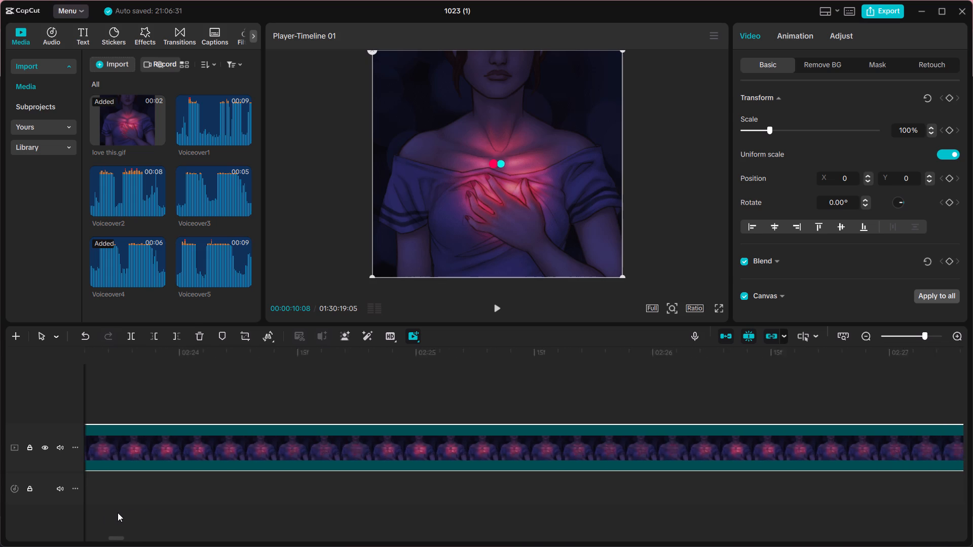
drag(118, 513, 100, 500)
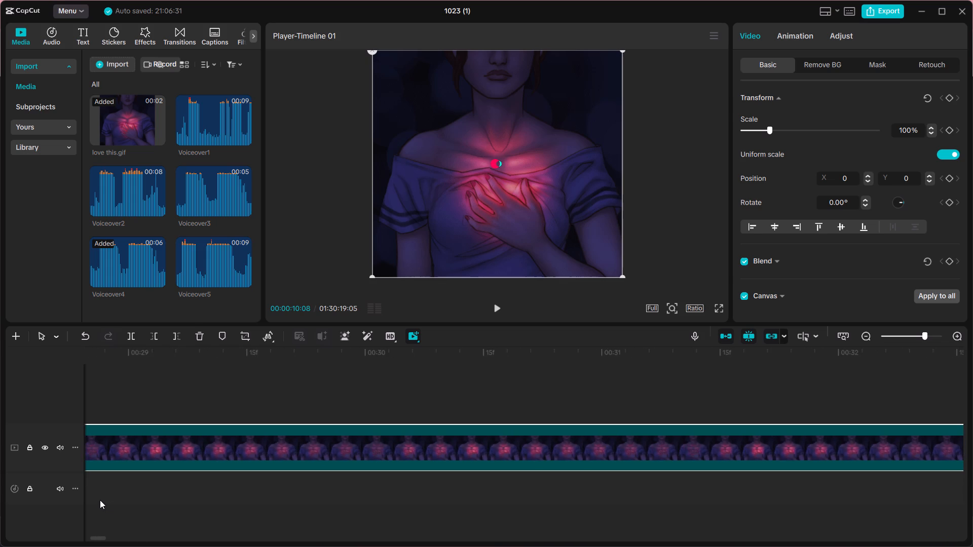
drag(100, 500, 98, 502)
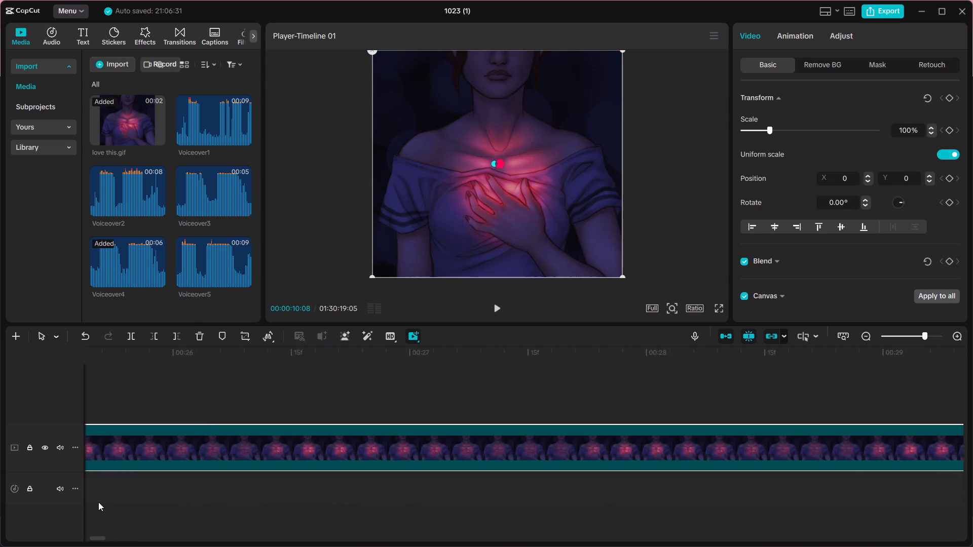
drag(98, 502, 95, 500)
click(753, 411)
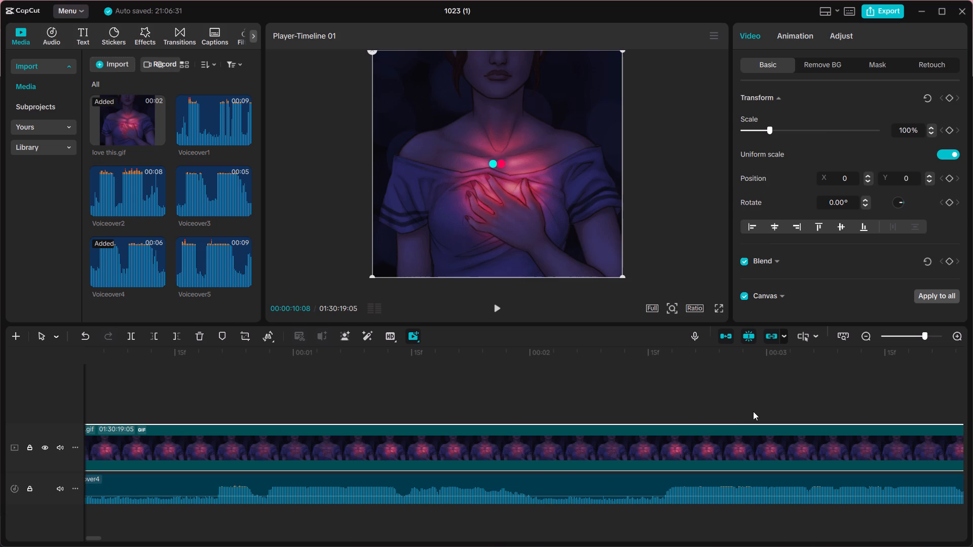
key(space)
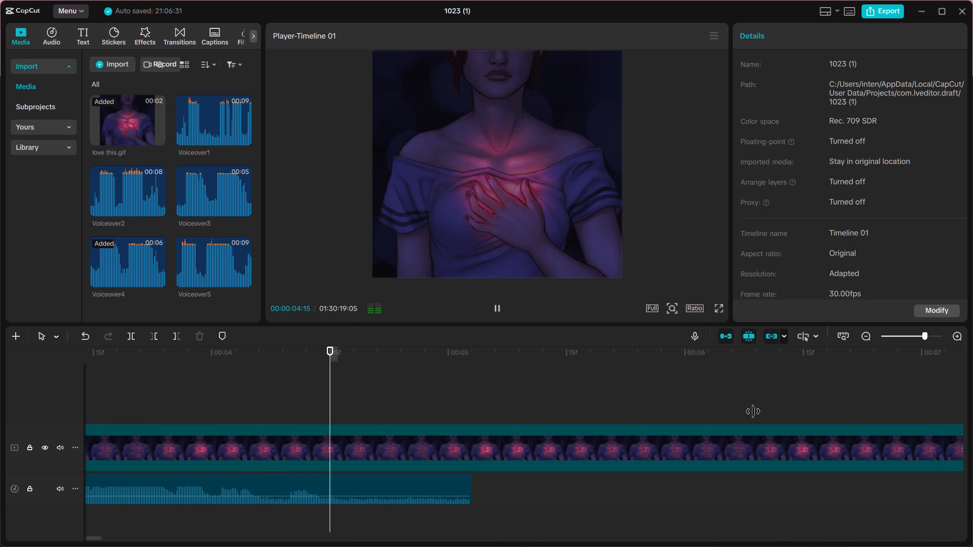
key(space)
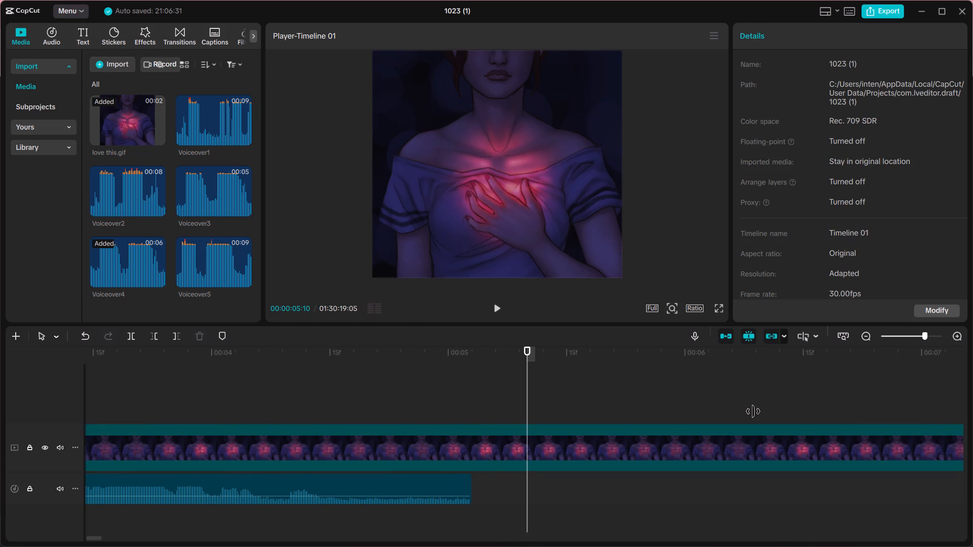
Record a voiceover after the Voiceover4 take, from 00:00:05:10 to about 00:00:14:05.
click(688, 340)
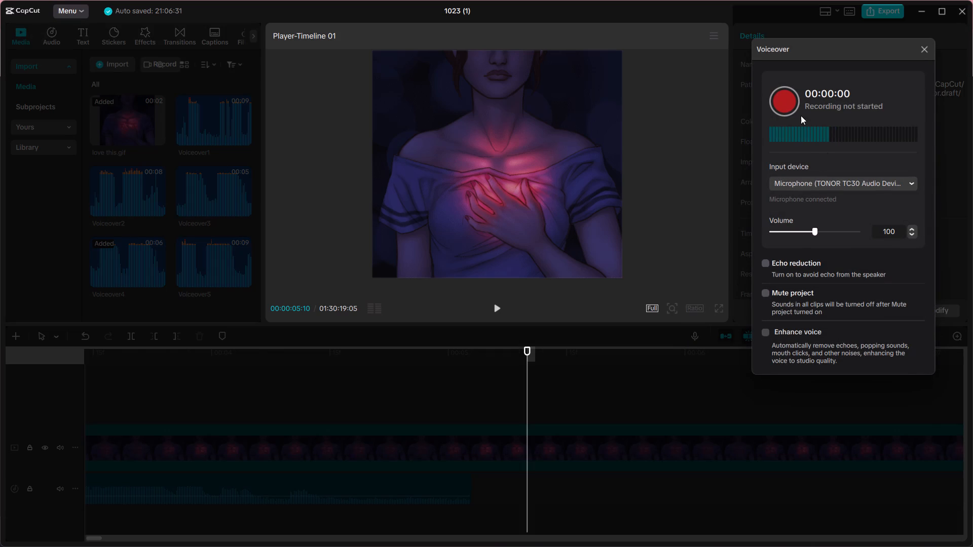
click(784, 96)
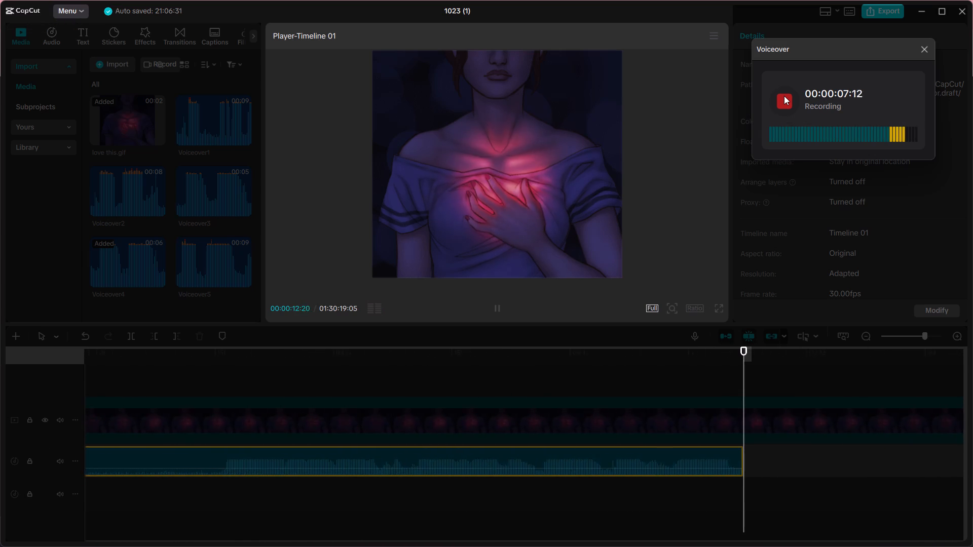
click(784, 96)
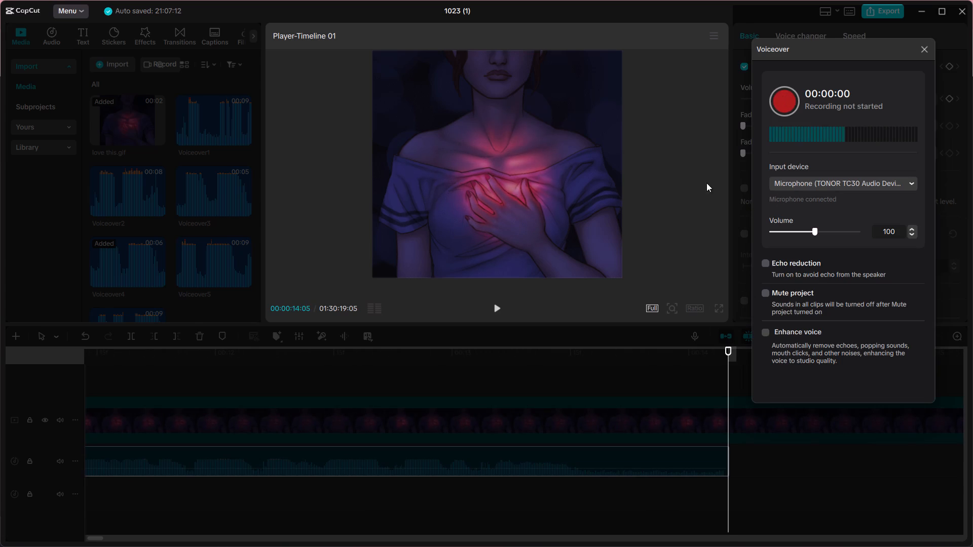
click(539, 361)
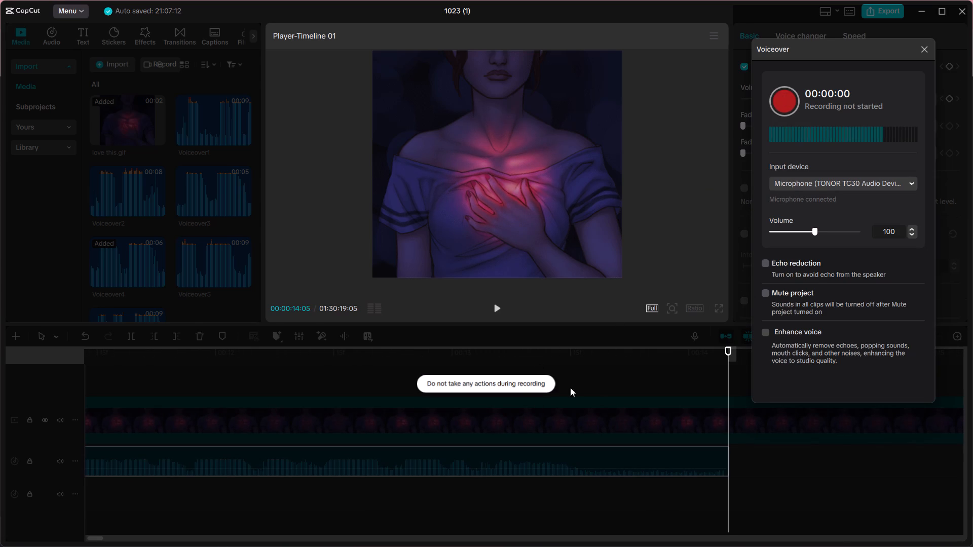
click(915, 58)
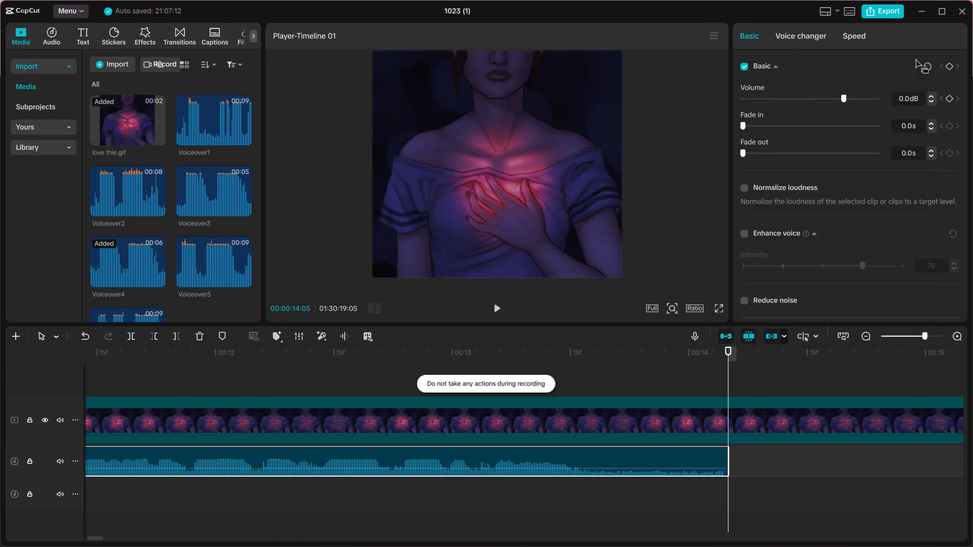
Play back the Voiceover6 take from 00:00:05:03, at the end of Voiceover4.
click(121, 382)
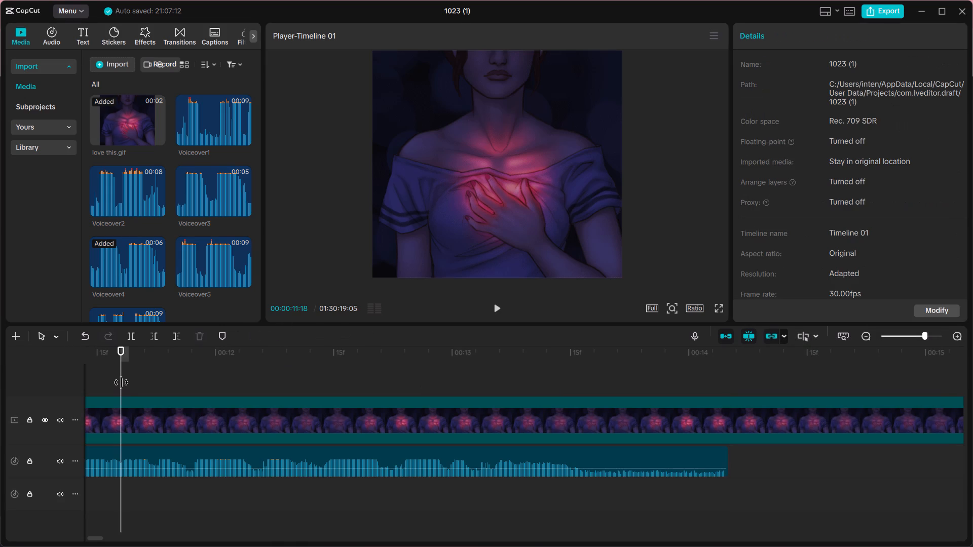
drag(656, 540, 606, 538)
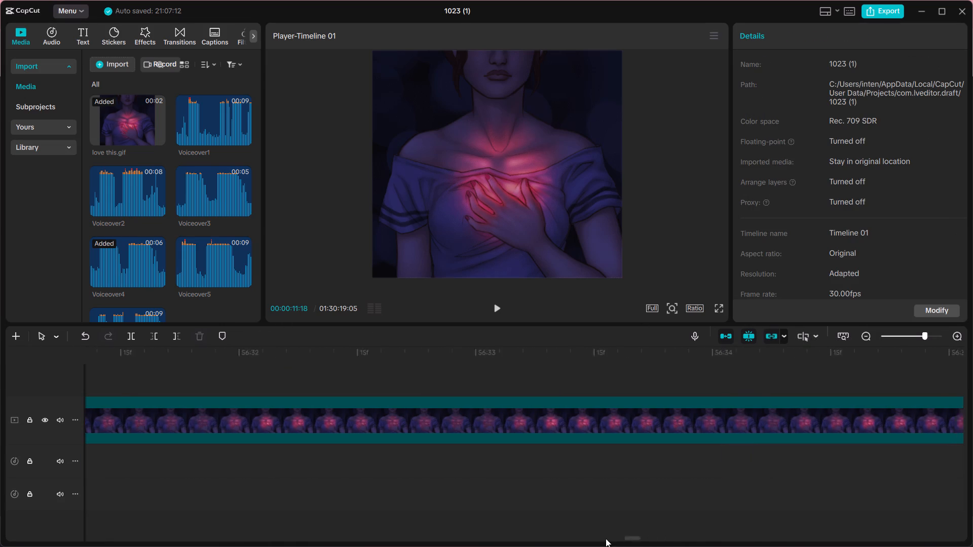
drag(606, 538, 524, 531)
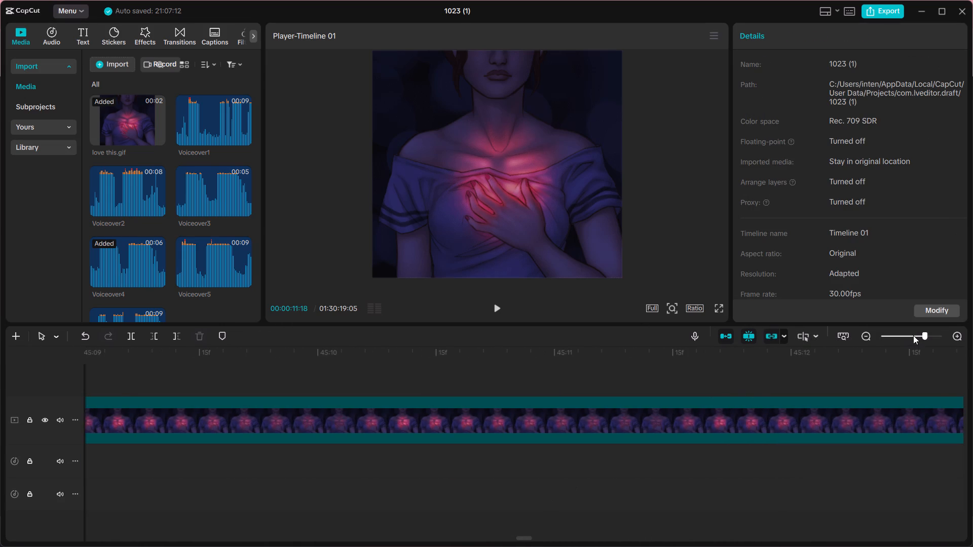
drag(913, 334, 901, 340)
click(901, 340)
drag(901, 340, 908, 337)
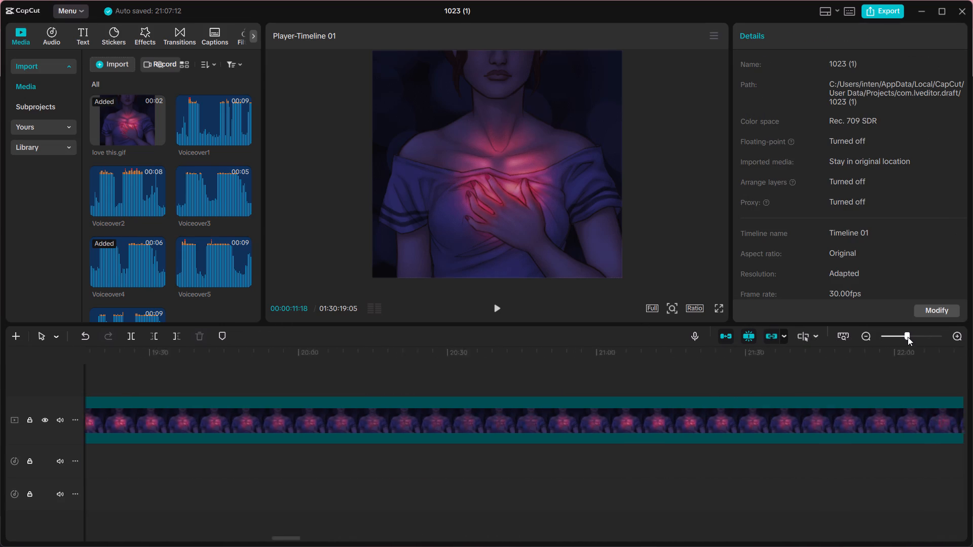
drag(908, 337, 911, 338)
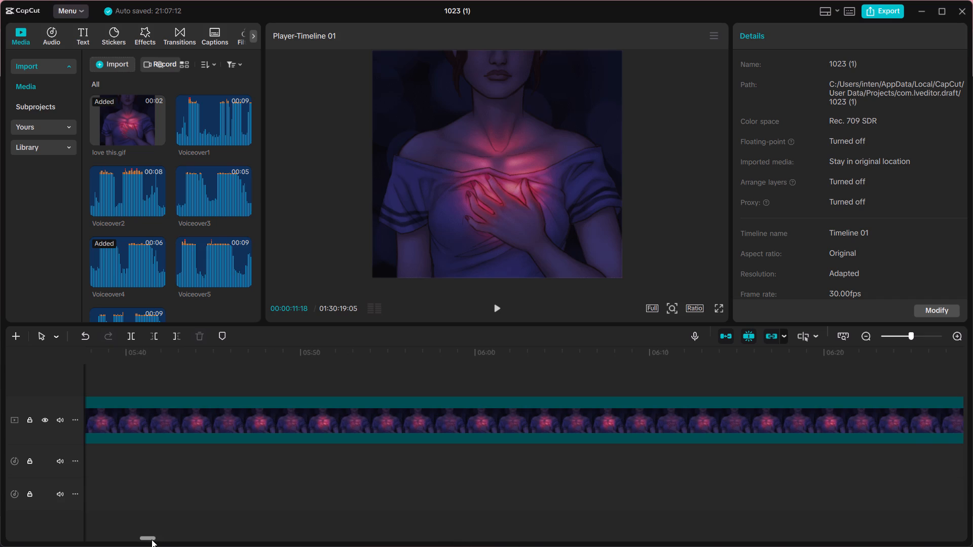
drag(151, 539, 60, 504)
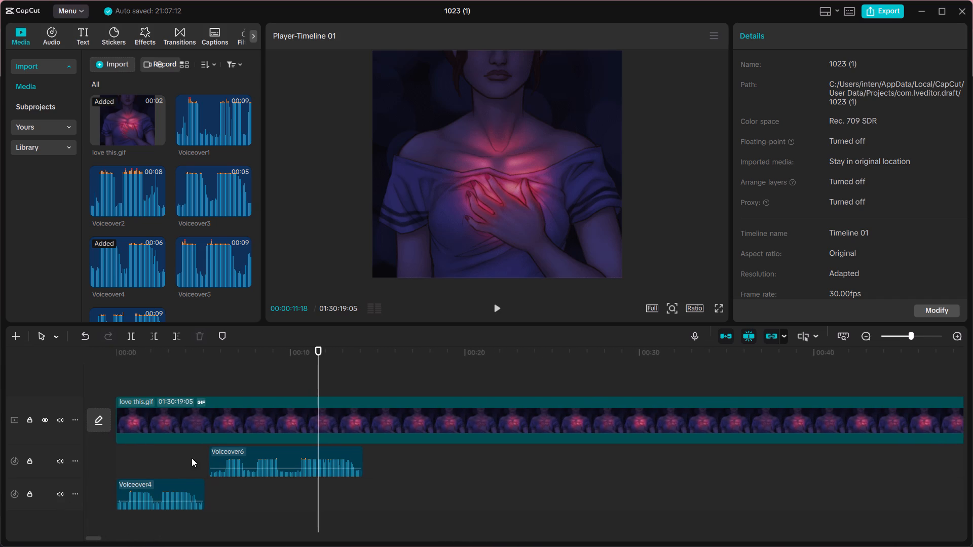
click(184, 459)
click(207, 447)
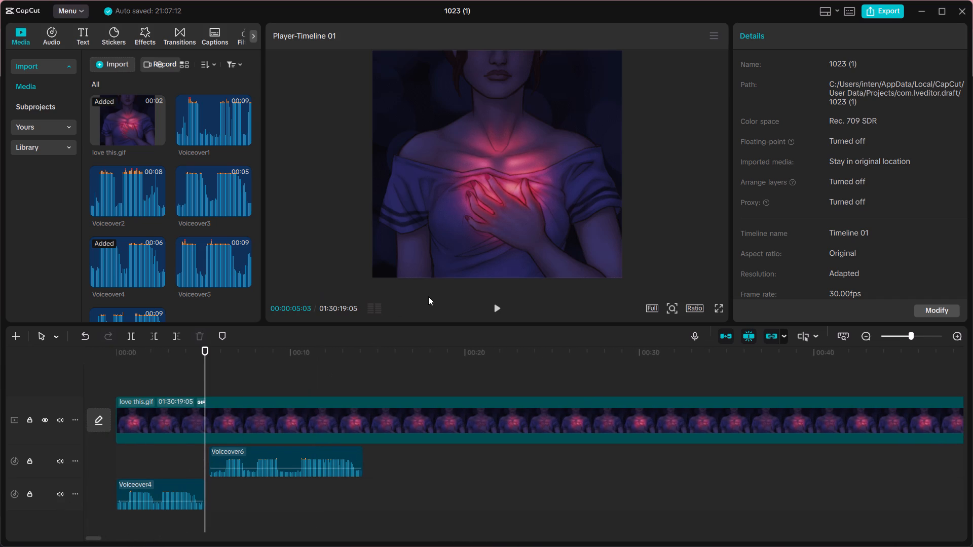
click(494, 310)
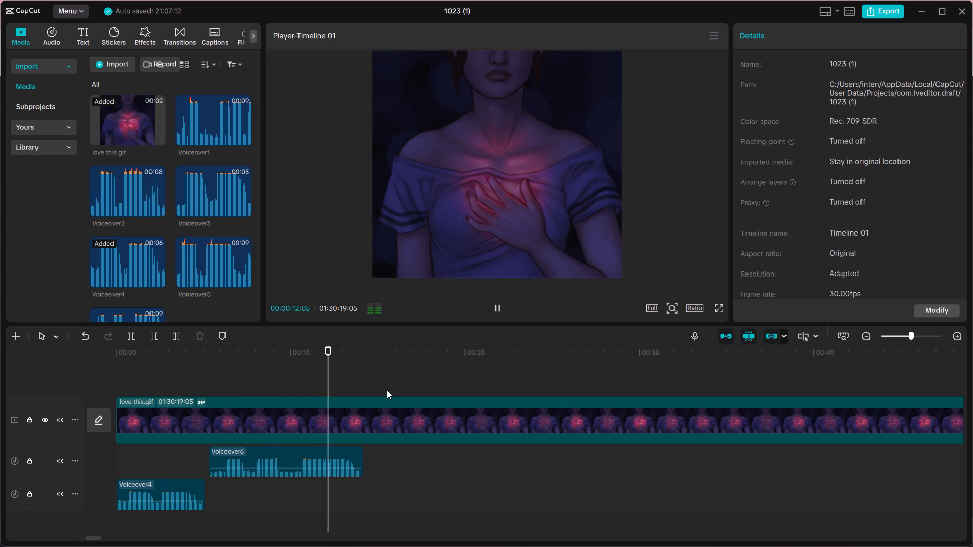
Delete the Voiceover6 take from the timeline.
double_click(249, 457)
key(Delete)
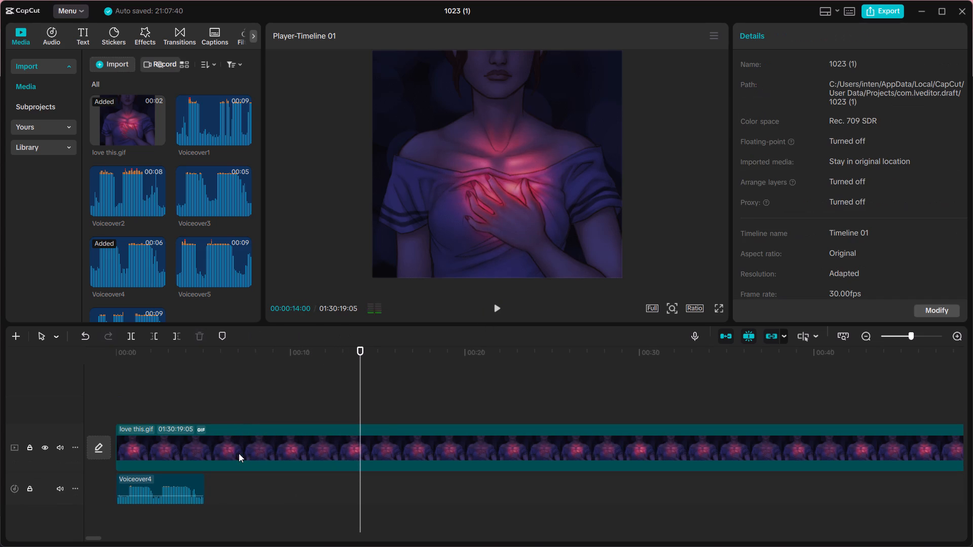
Record a replacement voiceover after the Voiceover4 take, from 00:00:05:16 to about 00:00:10:23.
click(223, 491)
double_click(212, 483)
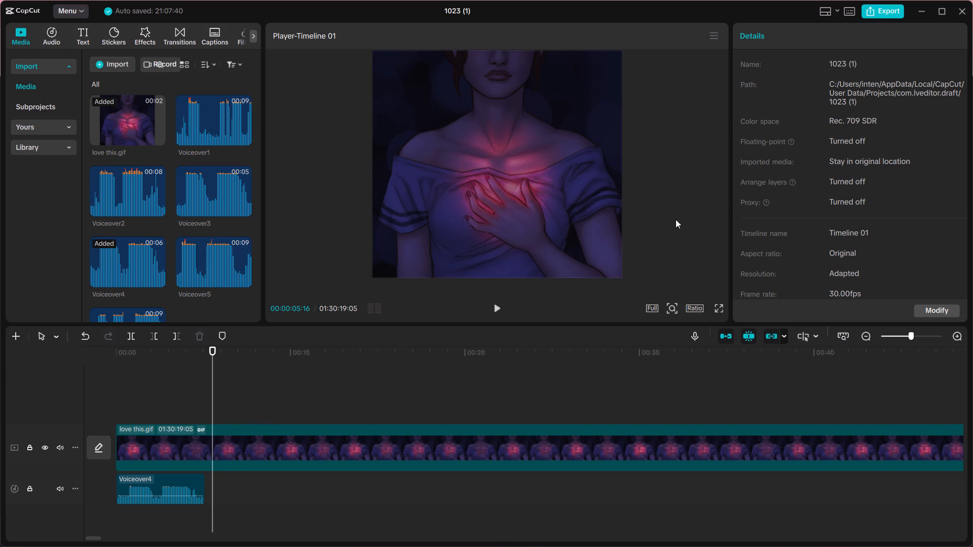
click(701, 335)
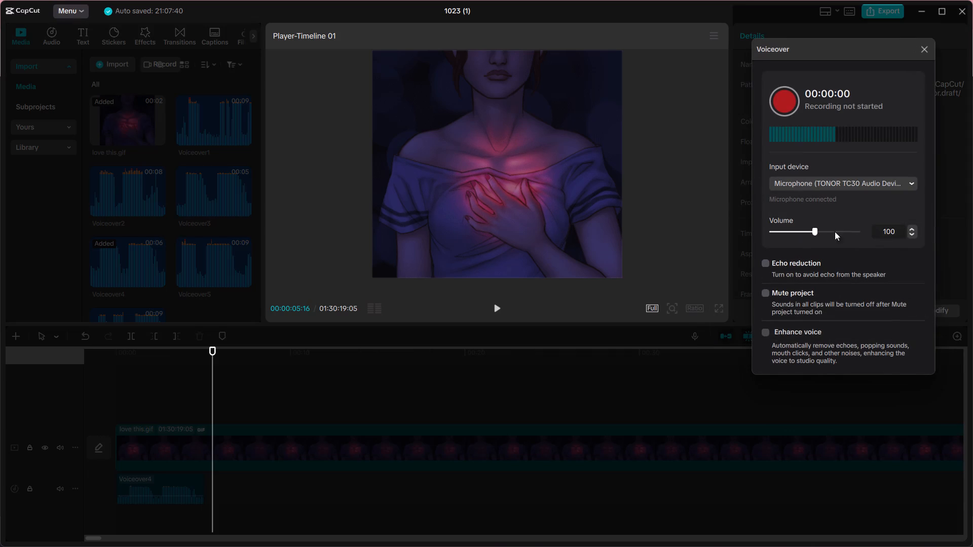
click(791, 100)
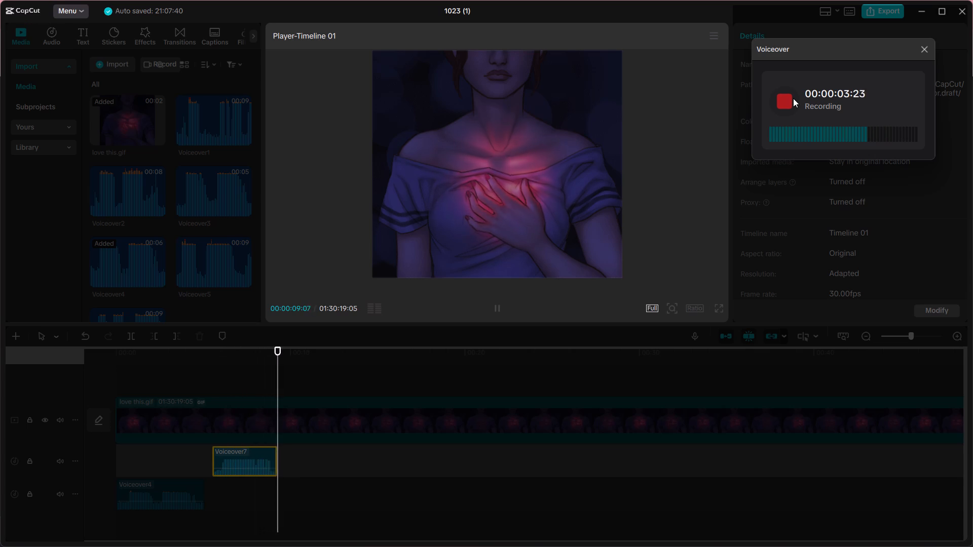
click(779, 99)
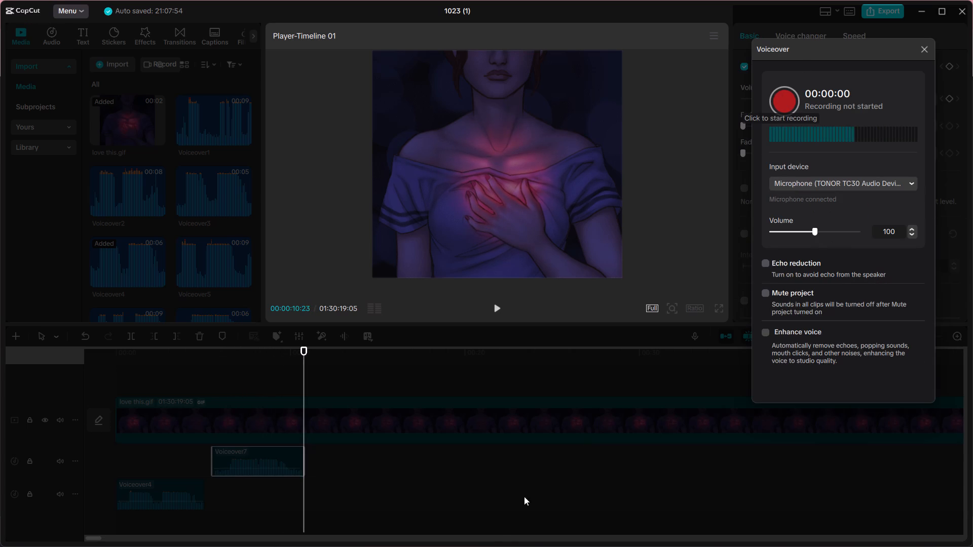
click(480, 499)
click(213, 362)
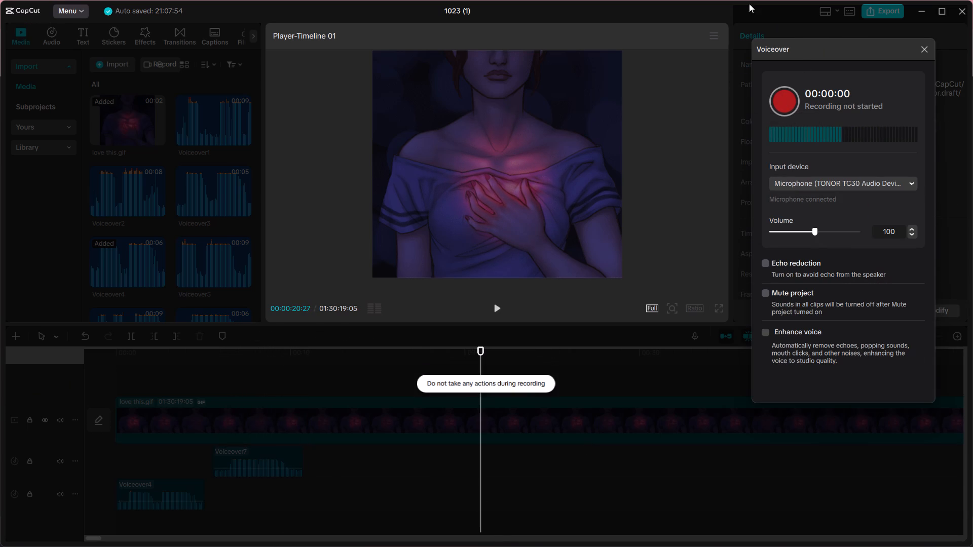
click(921, 50)
Play back the Voiceover7 take, starting near the end of Voiceover4 at about 00:00:05.
click(191, 388)
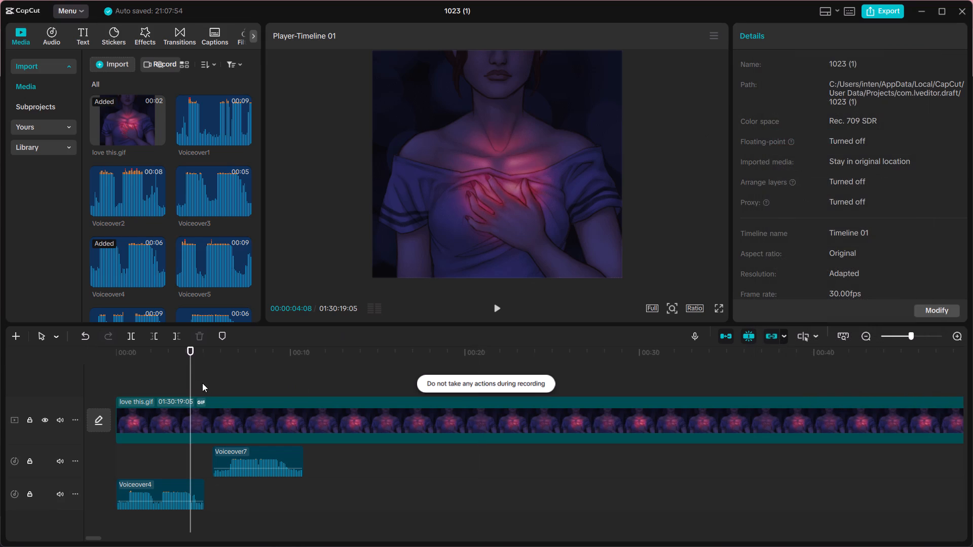
click(203, 382)
click(490, 303)
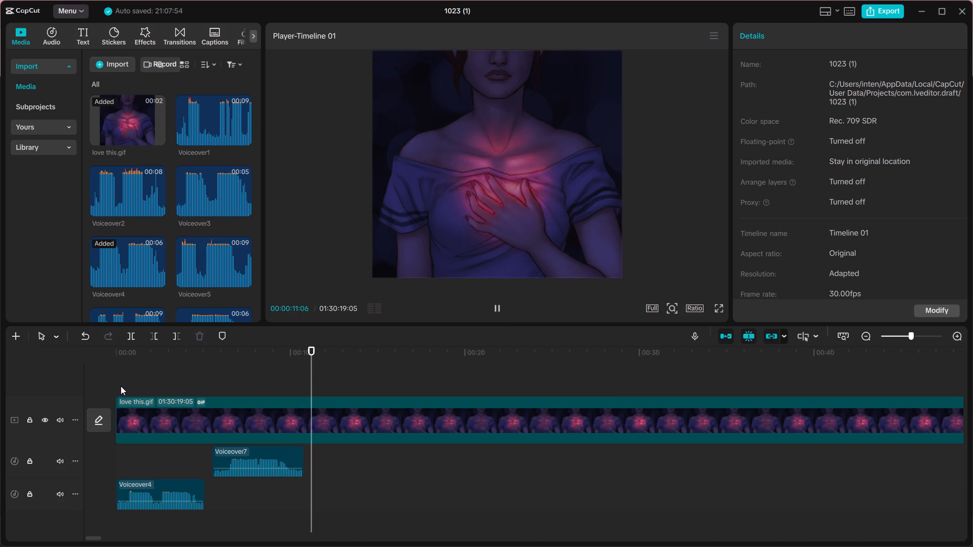
Play back Voiceover4 and Voiceover7 in sequence from near the start of the timeline, pausing at about 00:00:09:27.
click(121, 386)
click(497, 305)
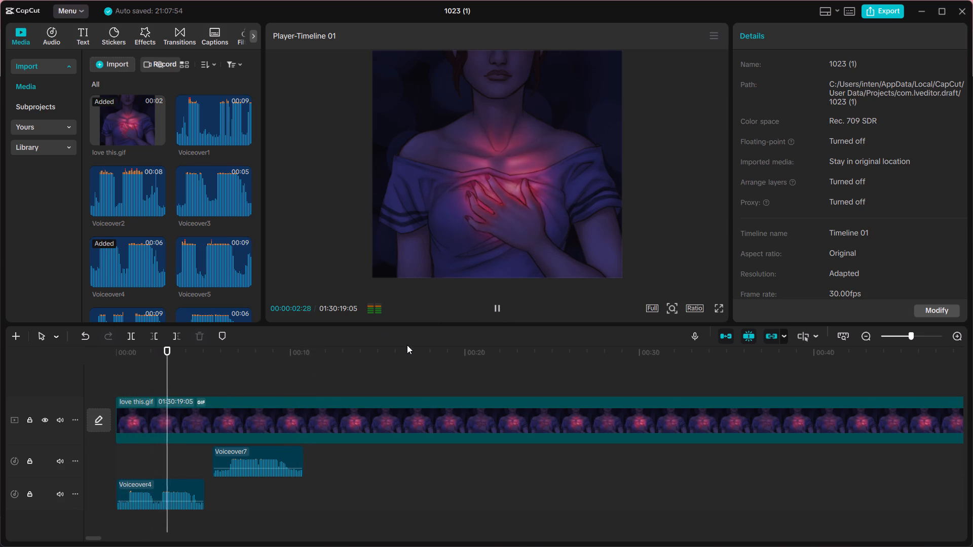
click(498, 310)
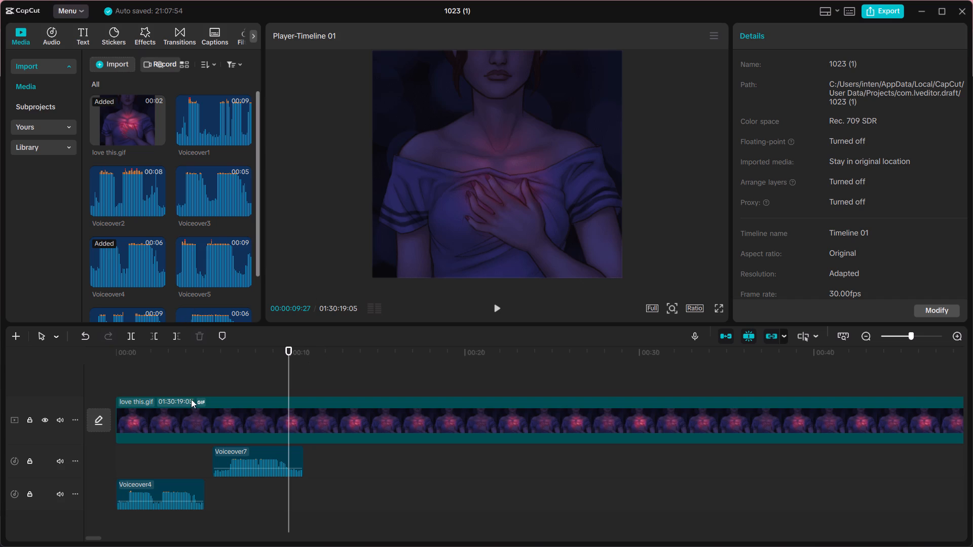
Play back a brief part of the Voiceover7 take from 00:00:06:02, pausing at 00:00:06:14.
click(222, 384)
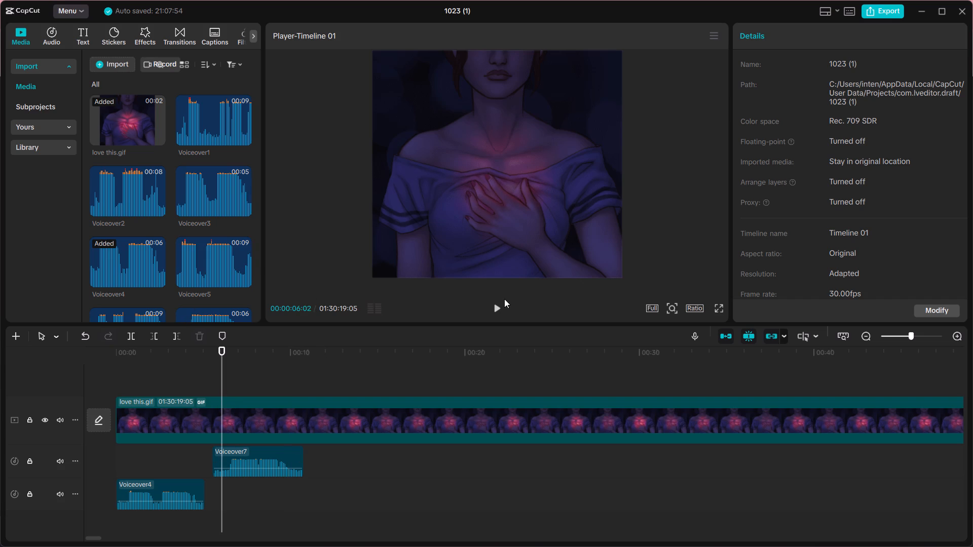
click(501, 305)
click(501, 305)
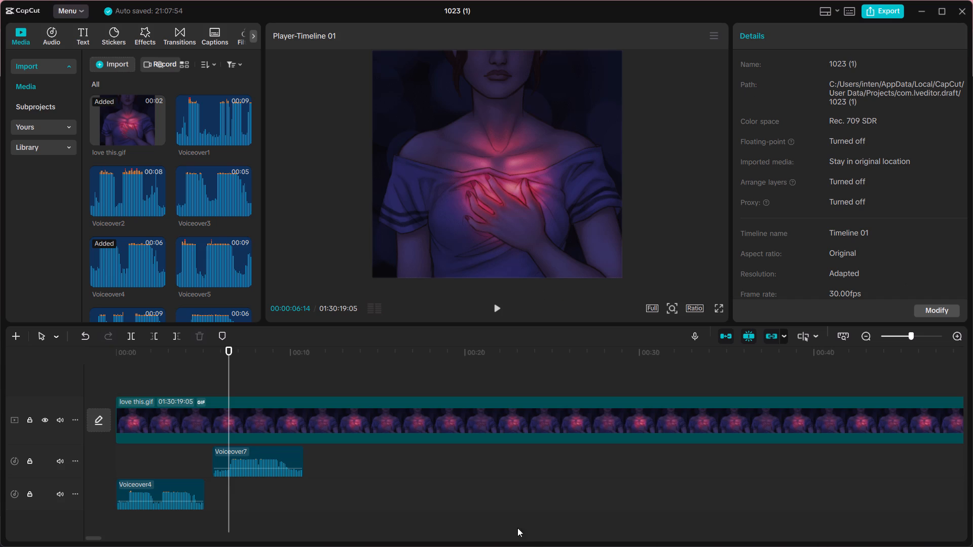
key(Escape)
click(133, 374)
click(123, 379)
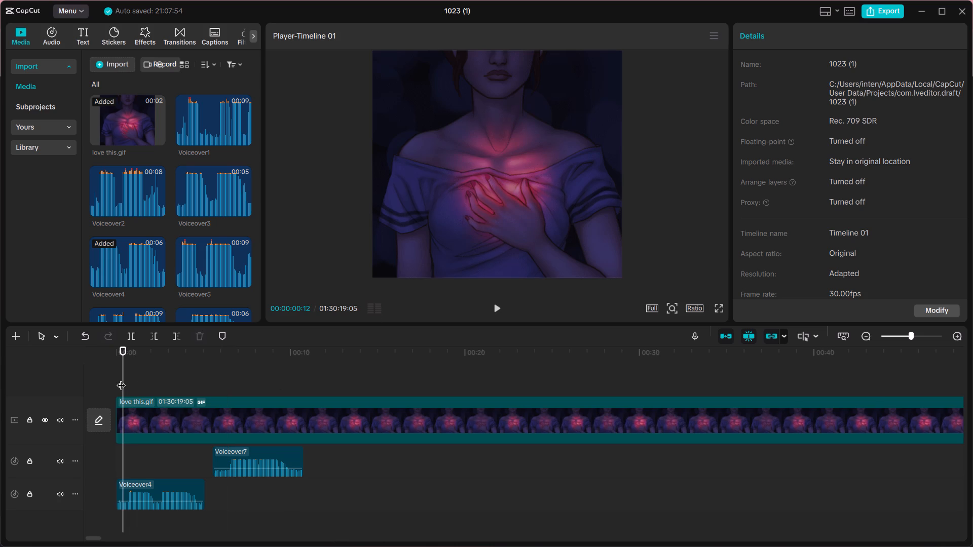
click(117, 379)
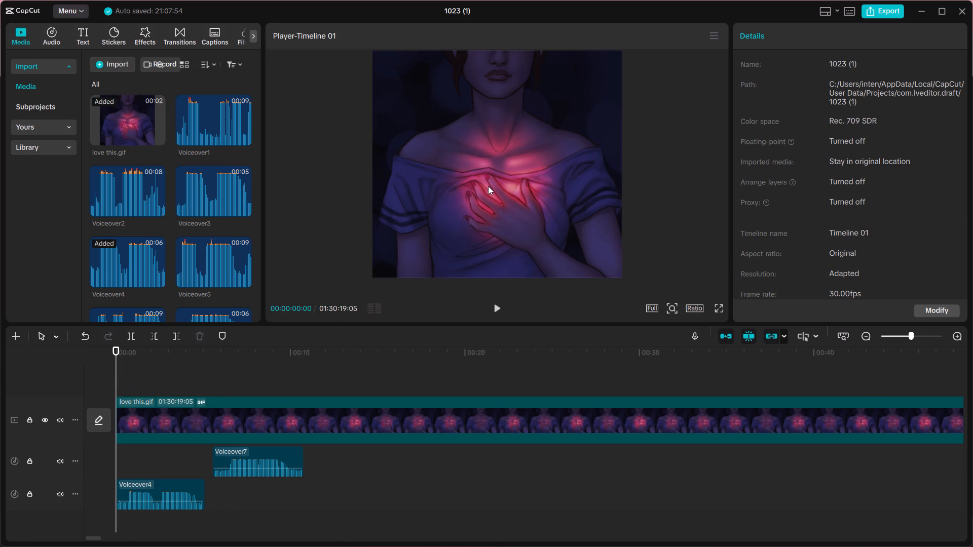